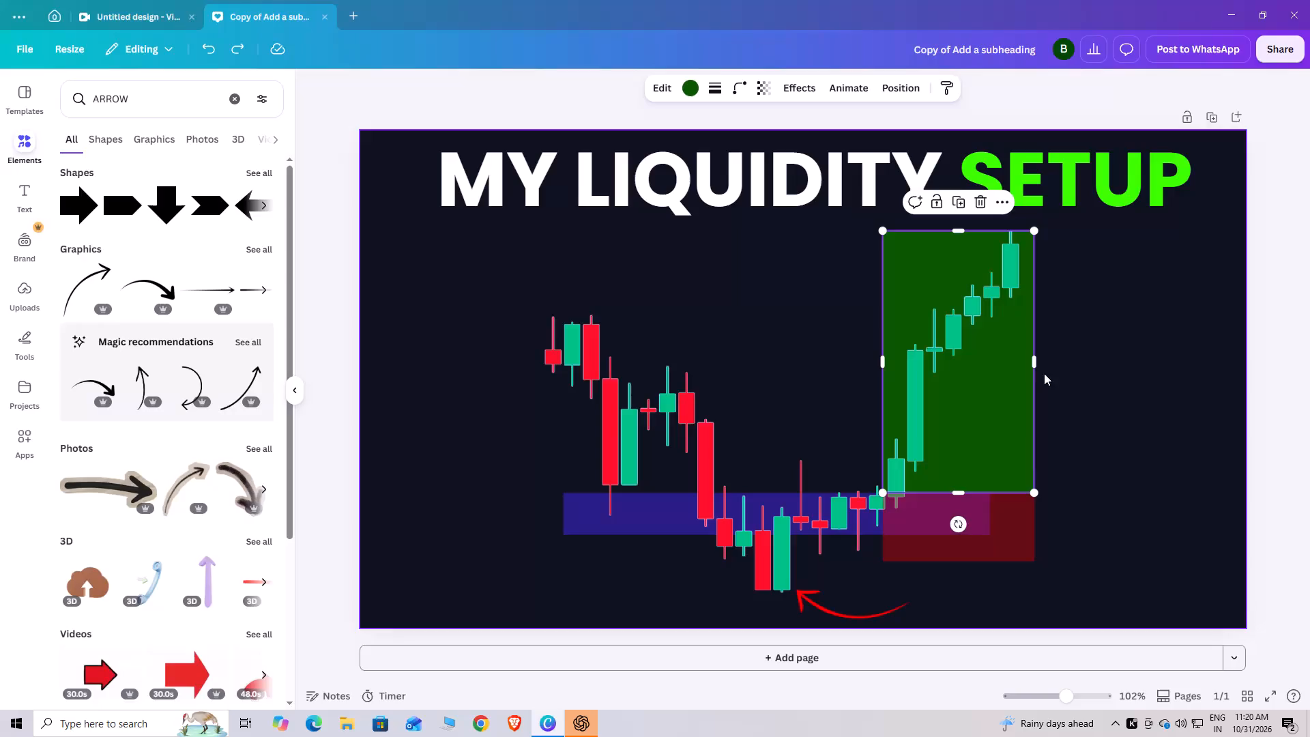
# Add a straight horizontal line, shorten it to the green box's width, and place it along the boundary between the green and red boxes.
pyautogui.click(1036, 360)
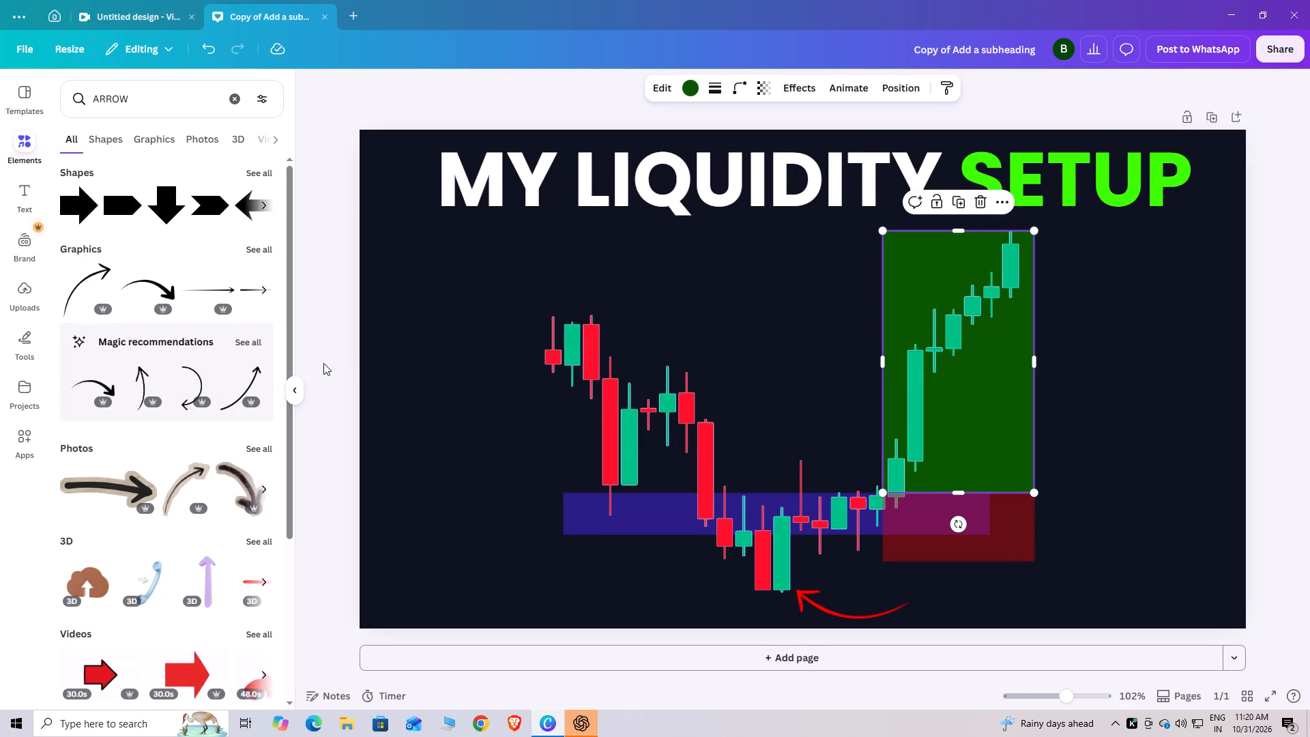
pyautogui.click(362, 356)
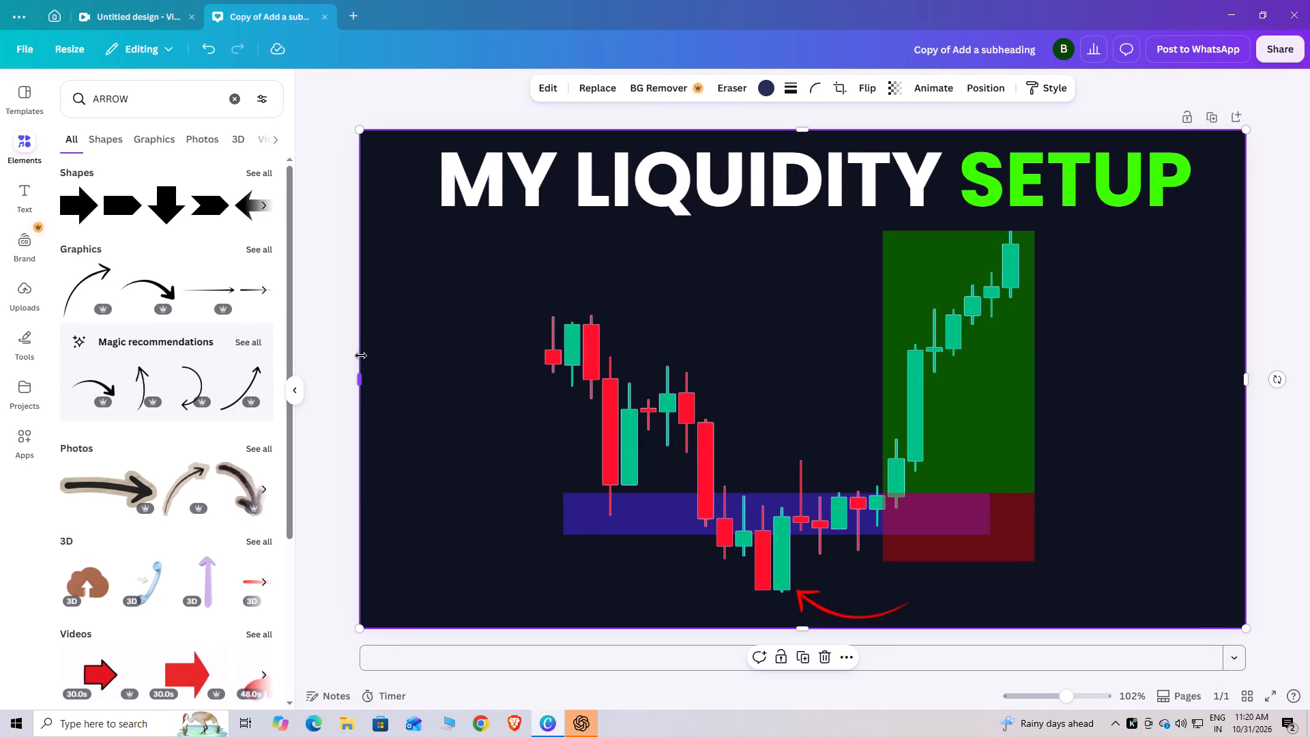
pyautogui.click(234, 88)
pyautogui.click(24, 331)
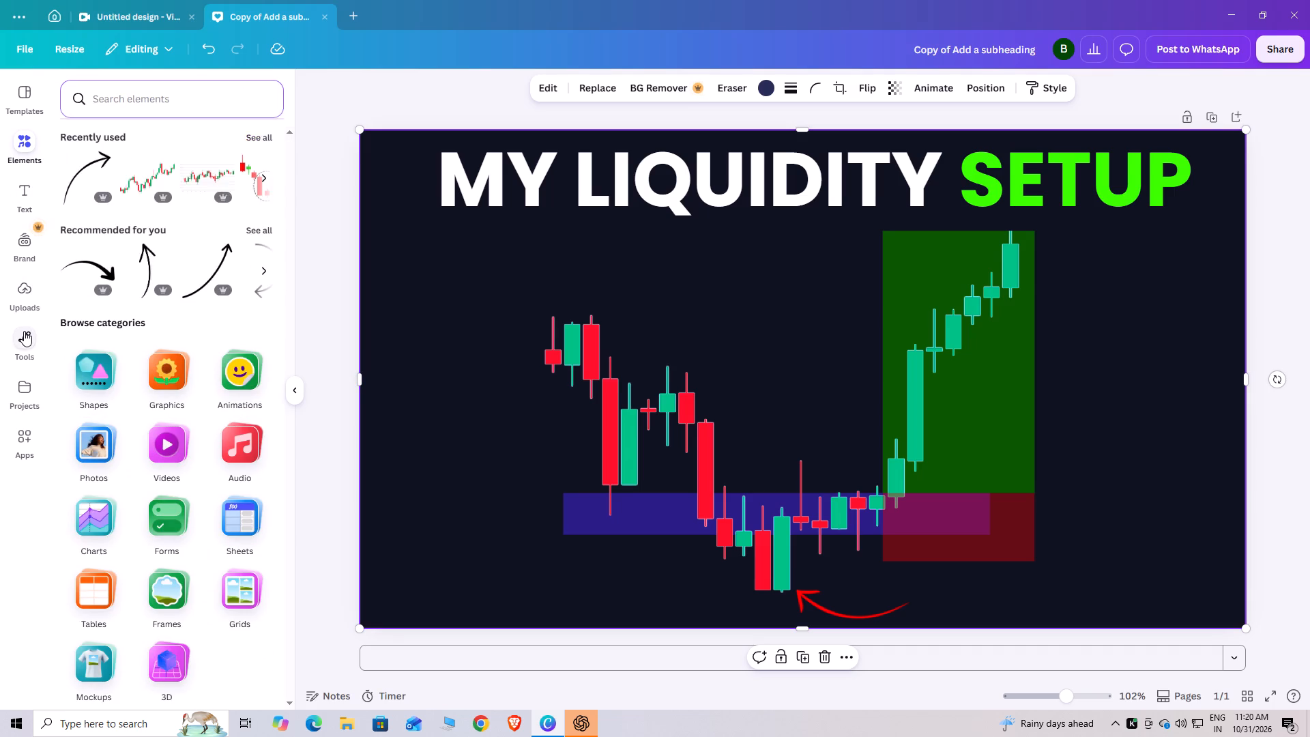
pyautogui.click(55, 350)
pyautogui.click(59, 356)
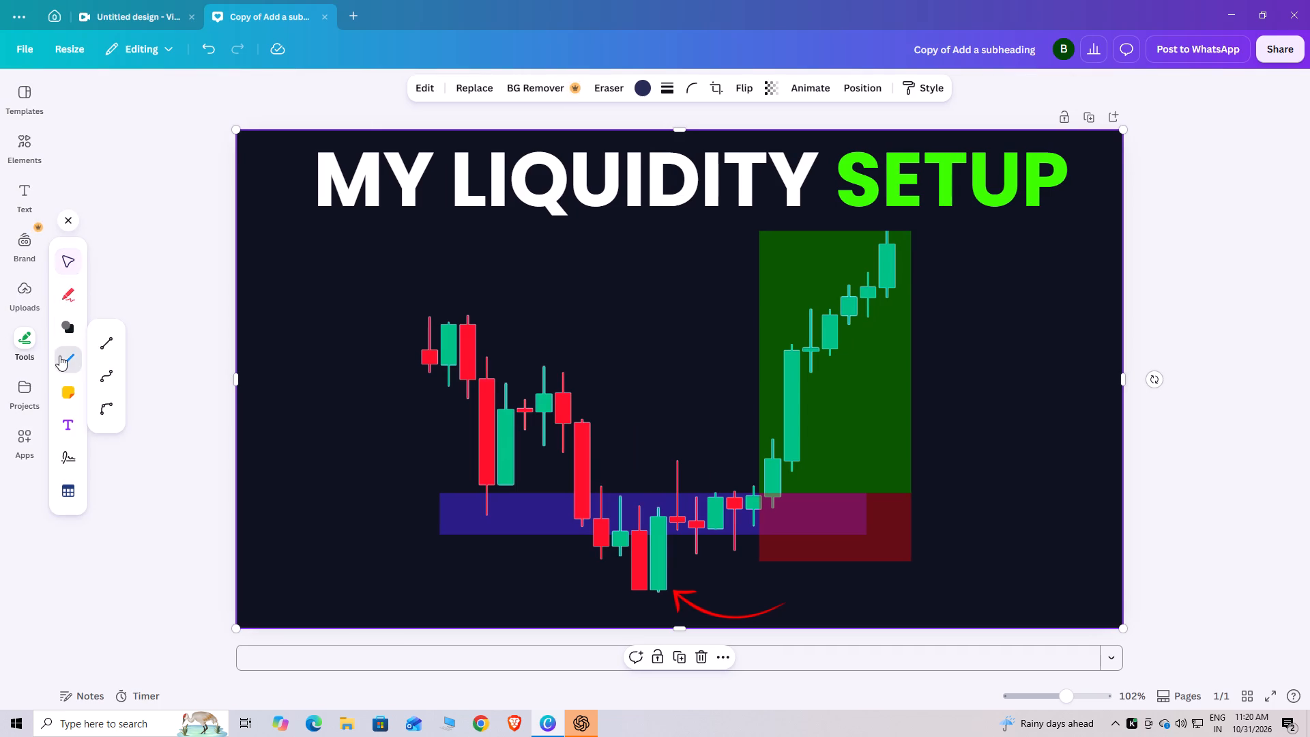
pyautogui.click(108, 342)
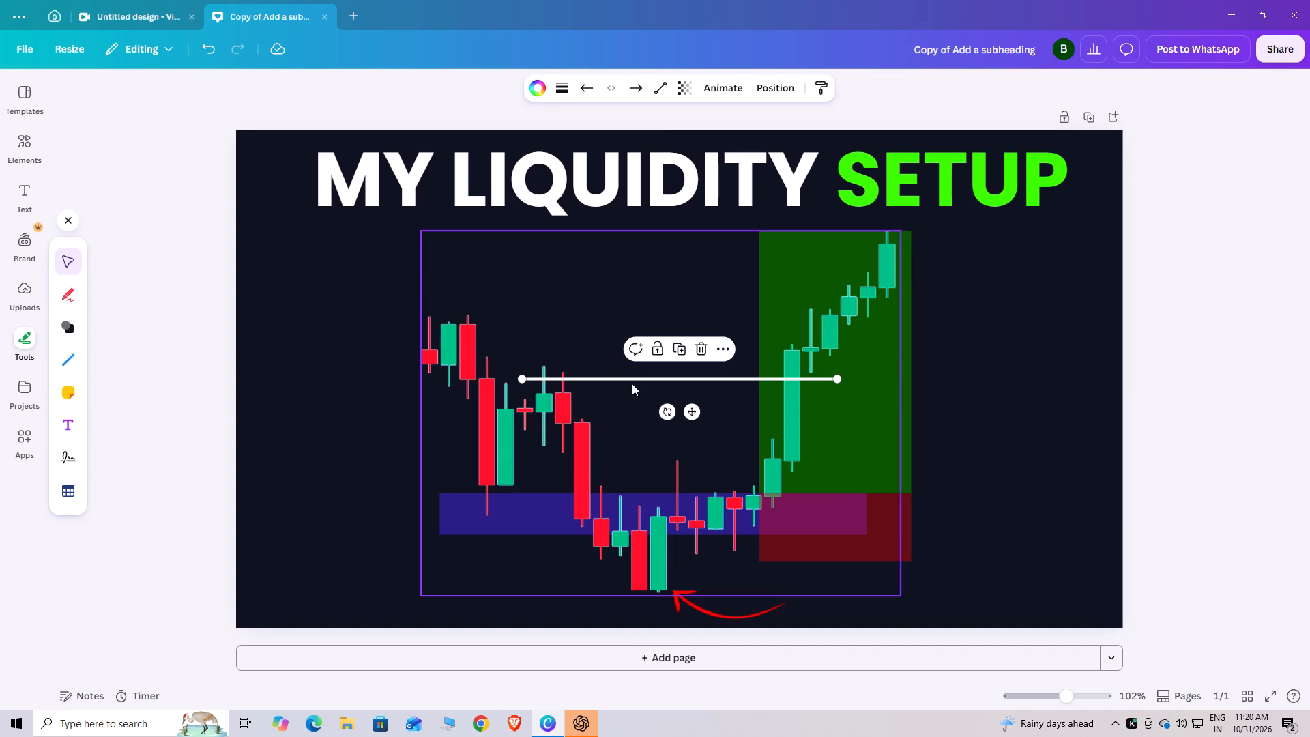
pyautogui.moveTo(519, 377); pyautogui.dragTo(681, 381)
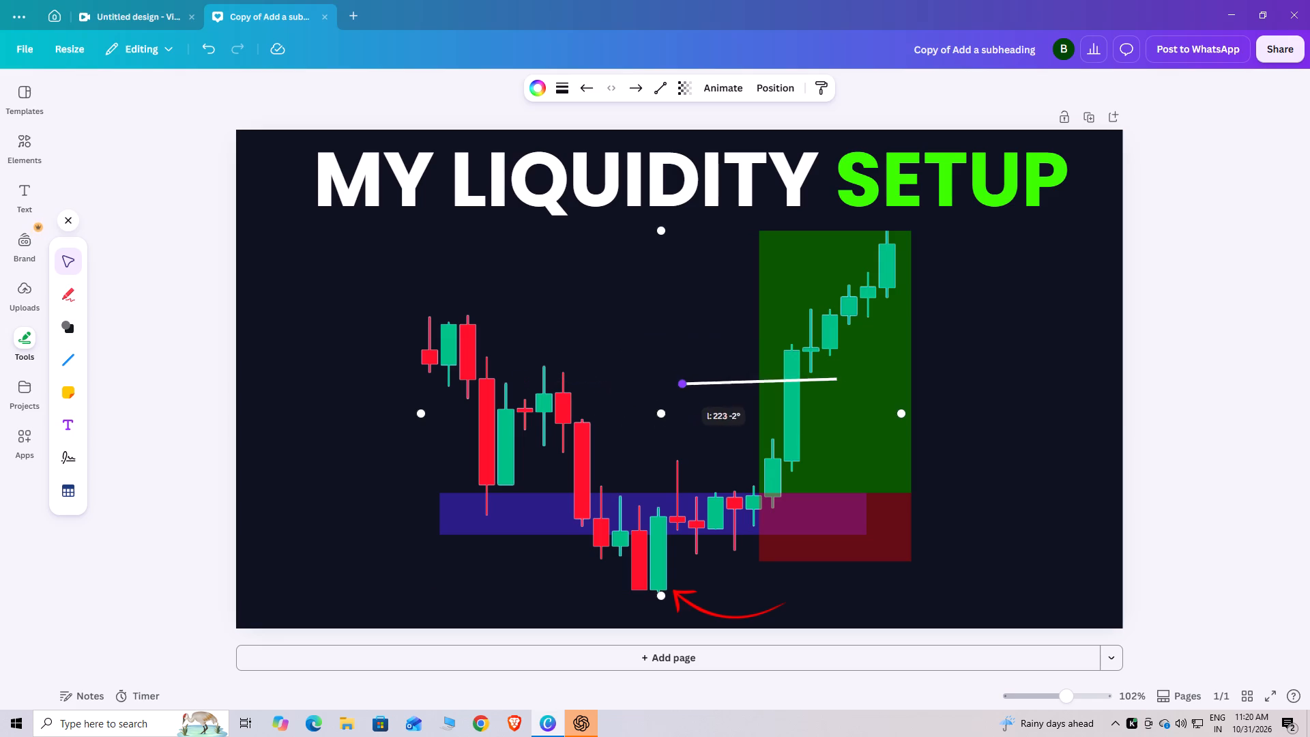
pyautogui.moveTo(681, 381); pyautogui.dragTo(682, 379)
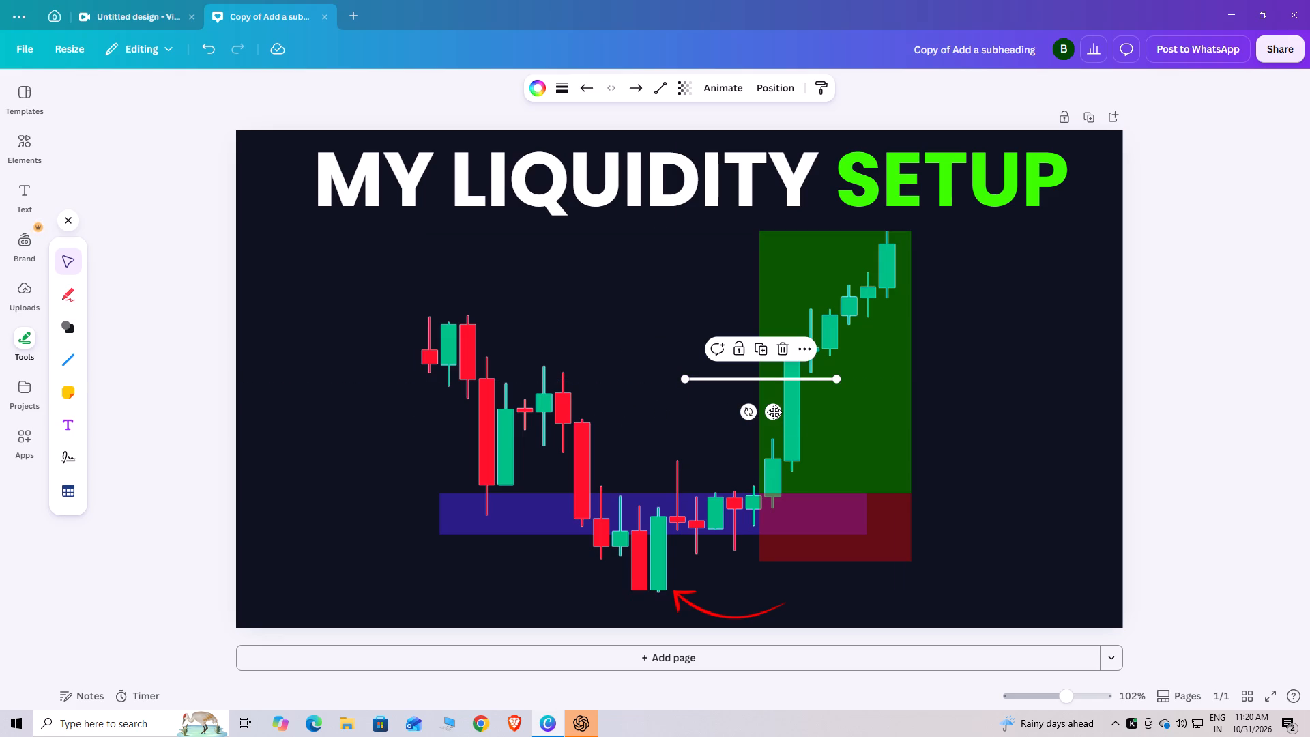
pyautogui.moveTo(773, 411); pyautogui.dragTo(849, 526)
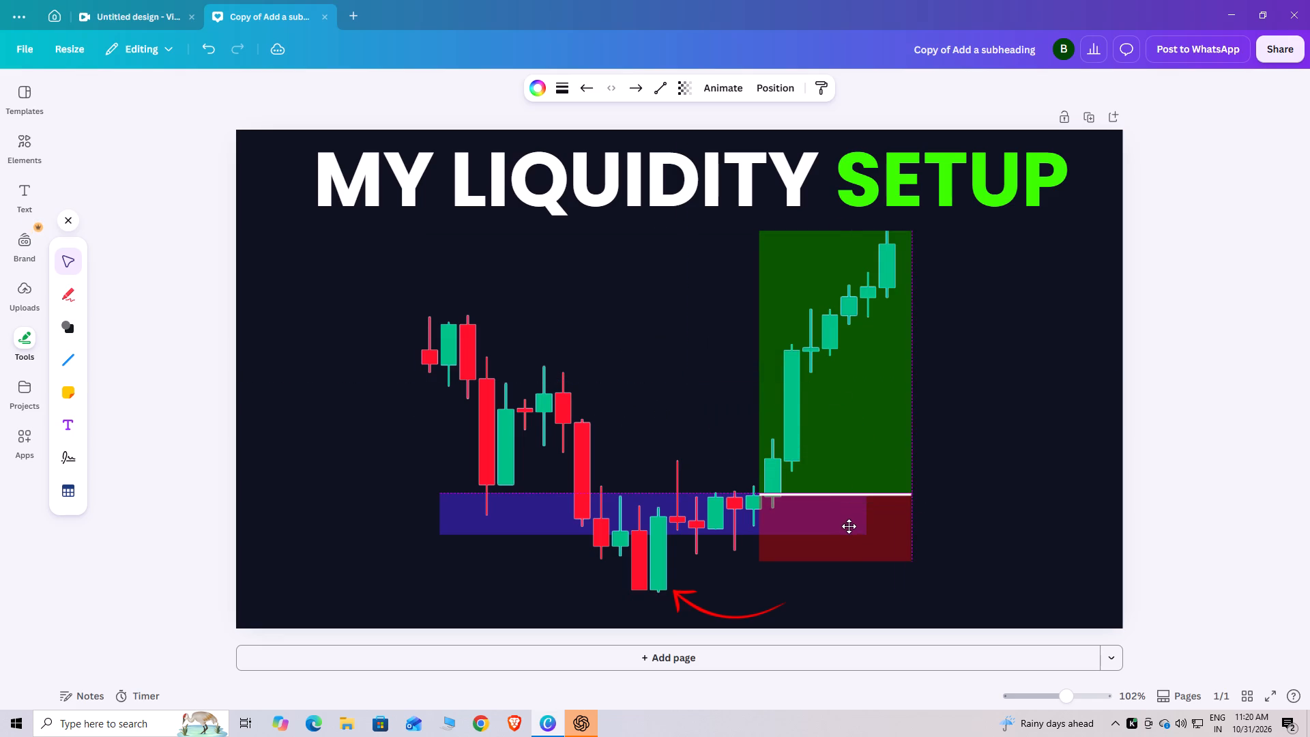
pyautogui.moveTo(849, 526); pyautogui.dragTo(848, 525)
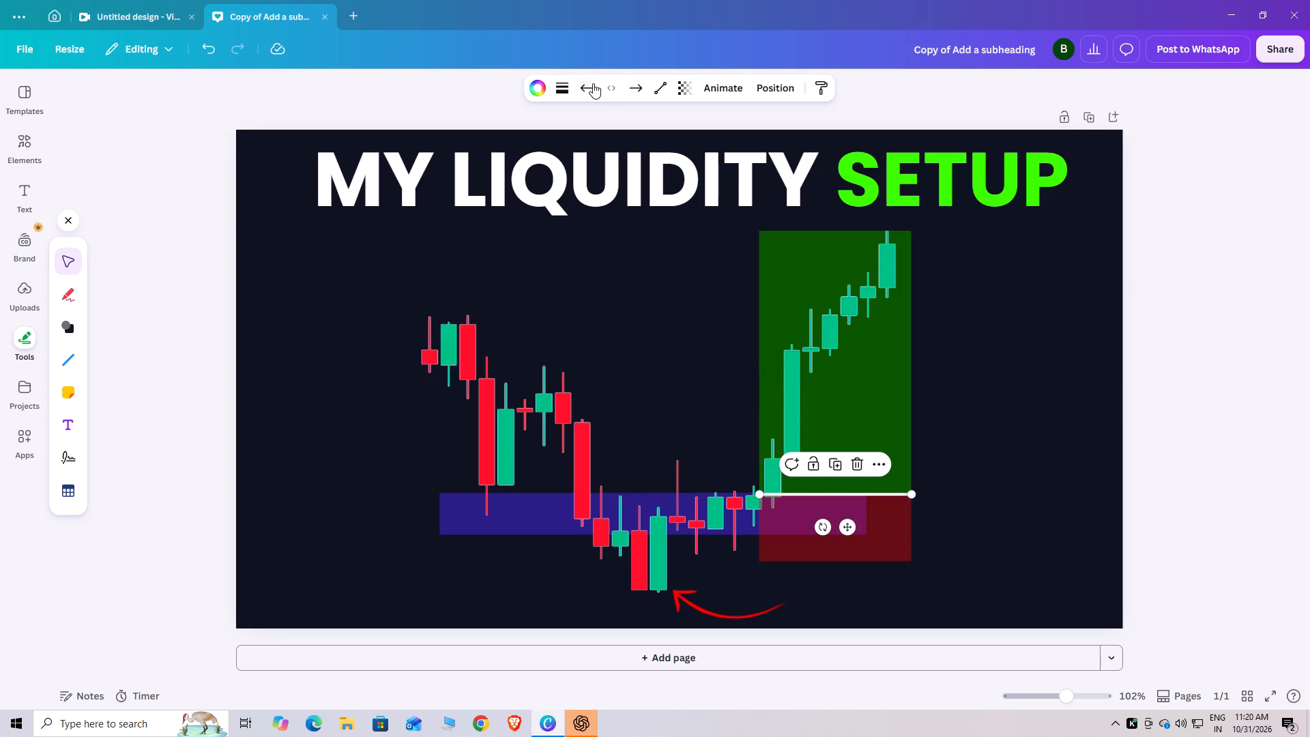
# Change the new white line's stroke style to dotted, then deselect it.
pyautogui.click(566, 88)
pyautogui.click(601, 125)
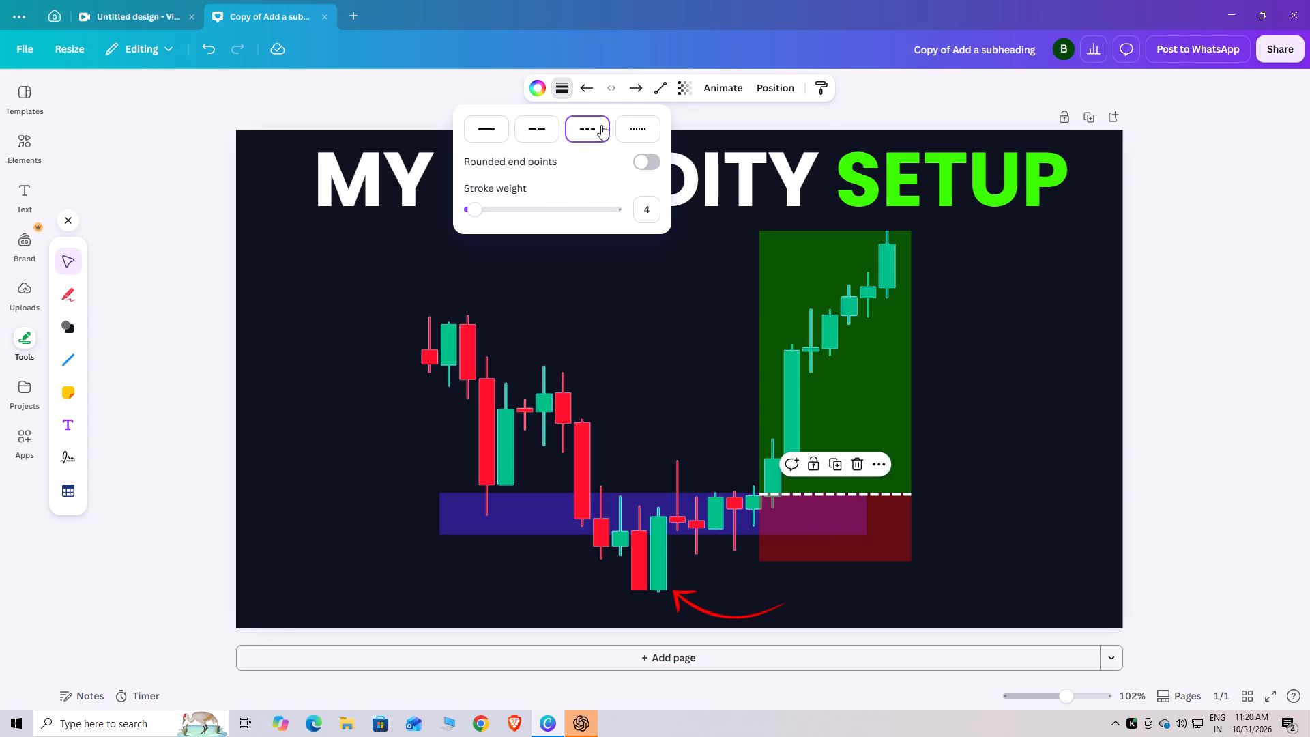
pyautogui.click(643, 127)
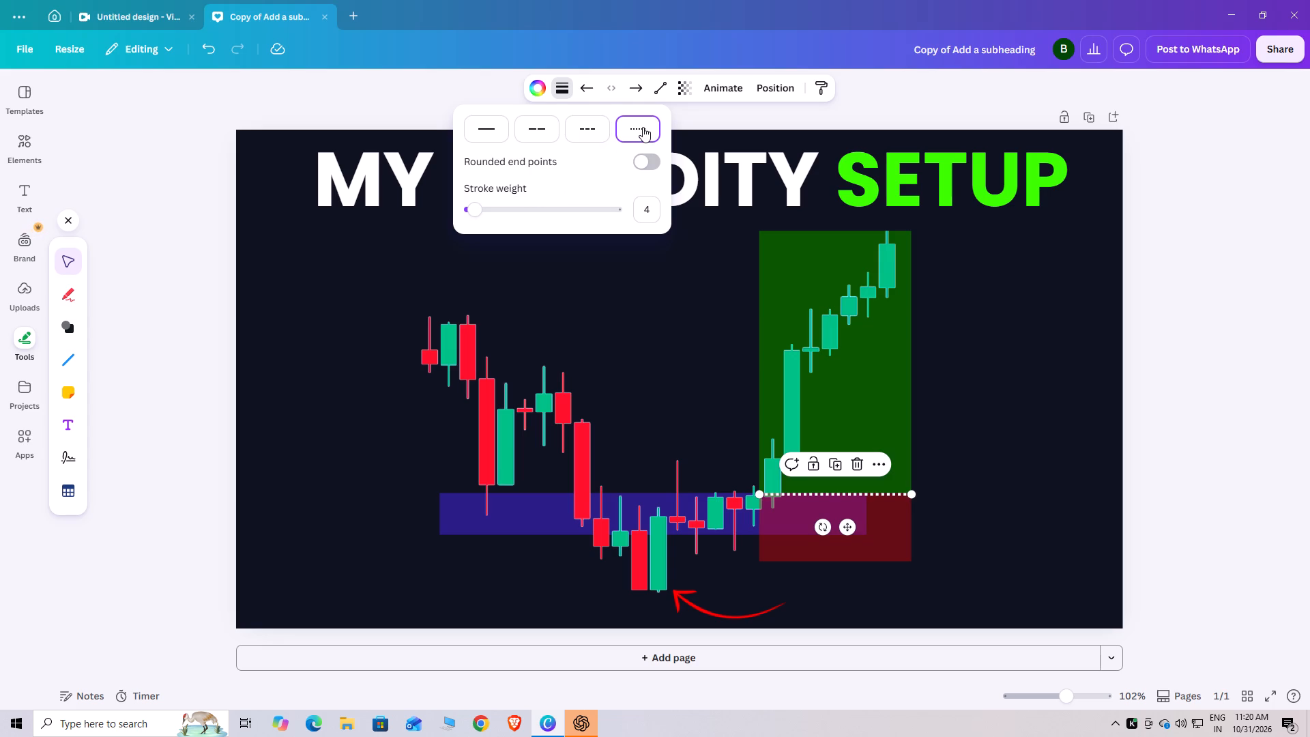
pyautogui.click(762, 496)
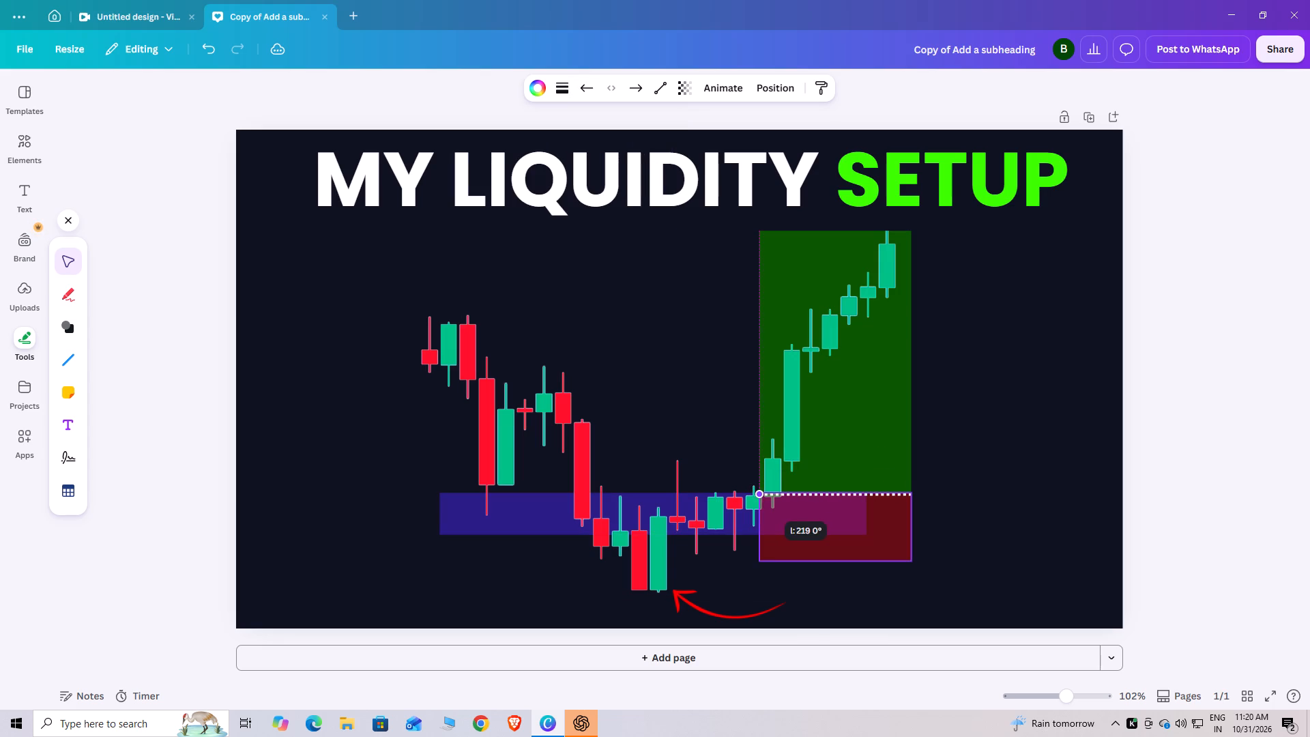
pyautogui.click(204, 368)
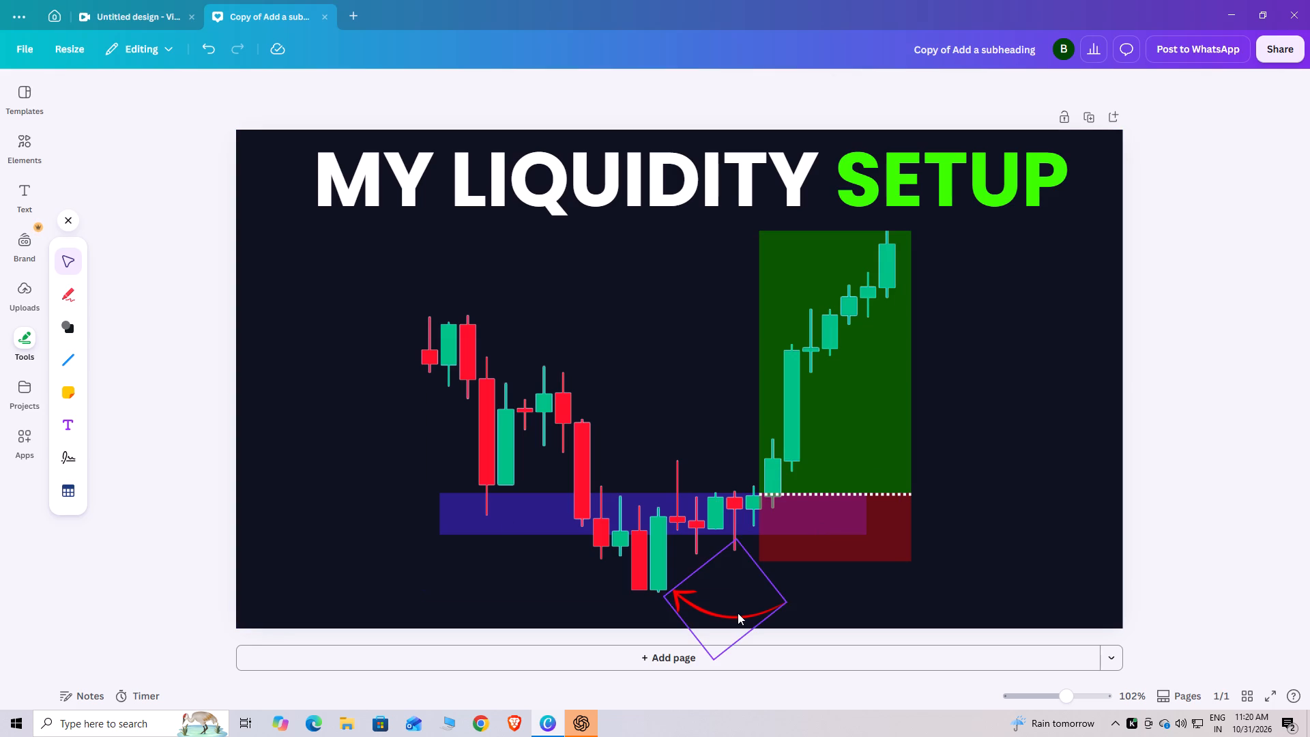
# Recolour the curved red arrow beneath the candlestick chart to white.
pyautogui.click(738, 613)
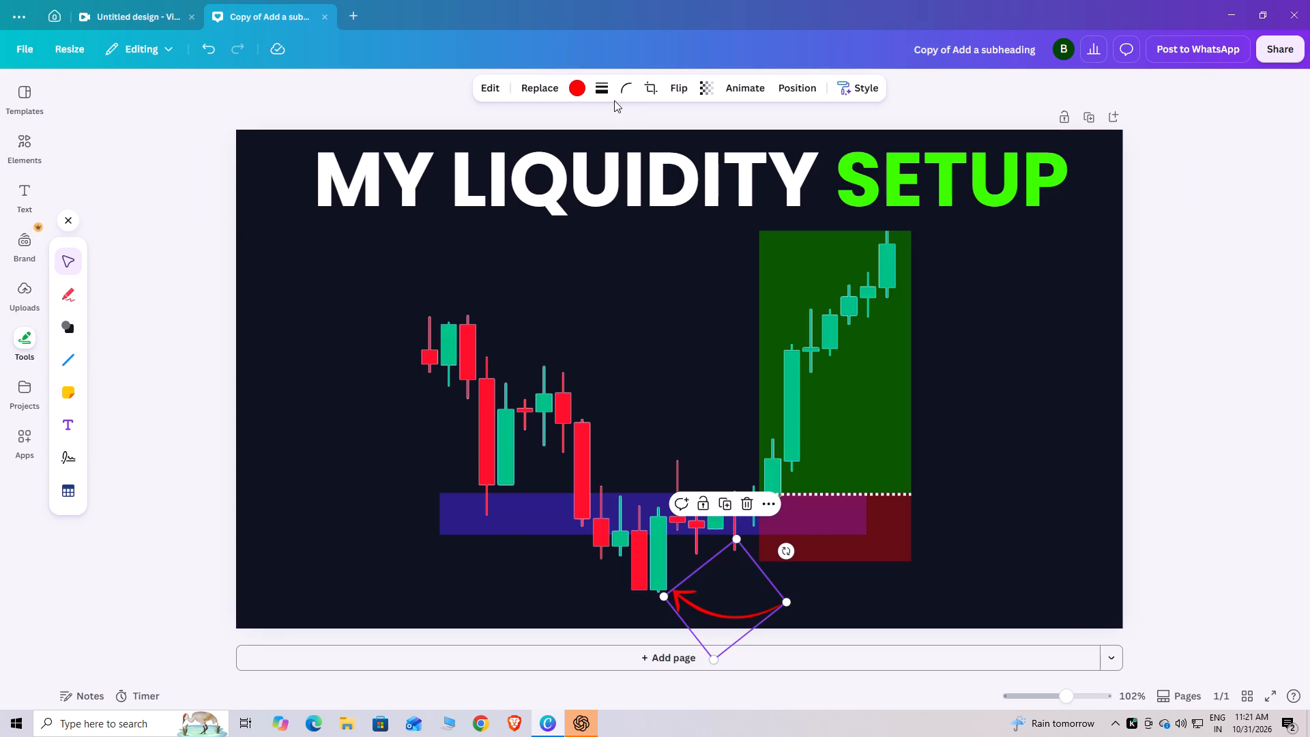
pyautogui.click(583, 85)
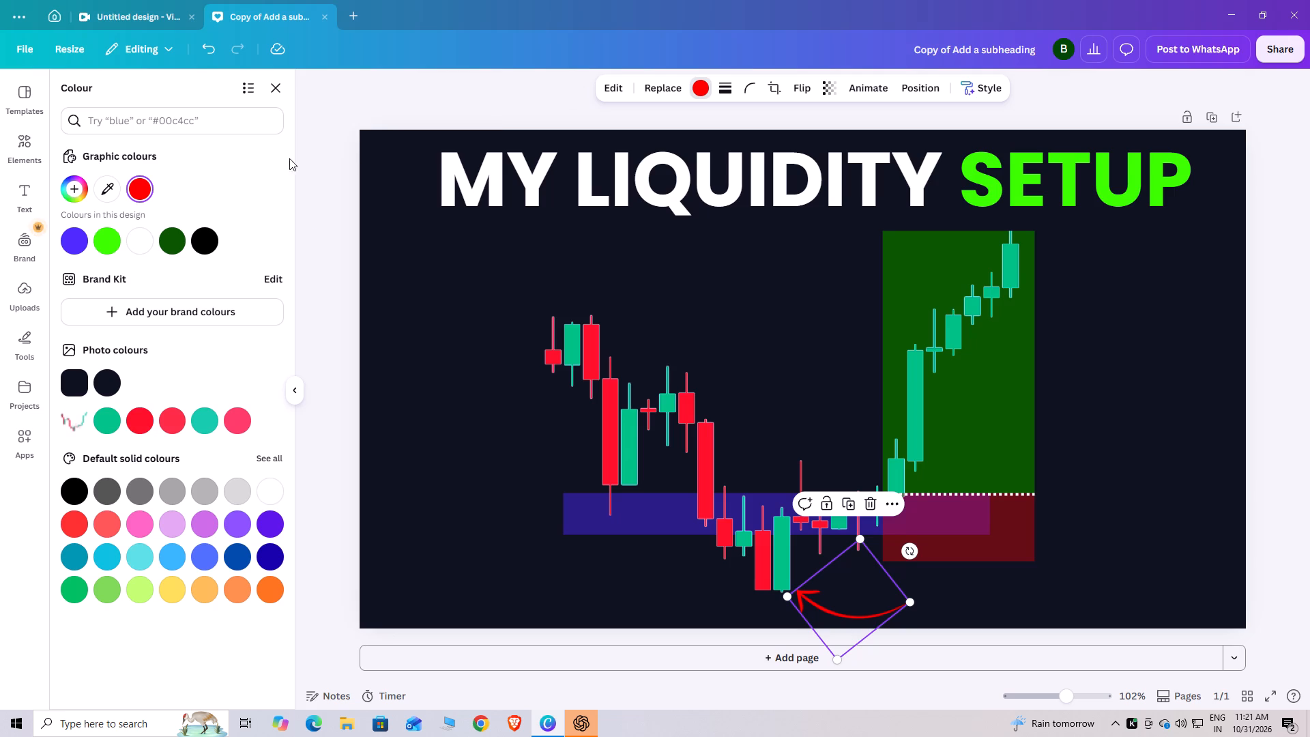
pyautogui.click(141, 235)
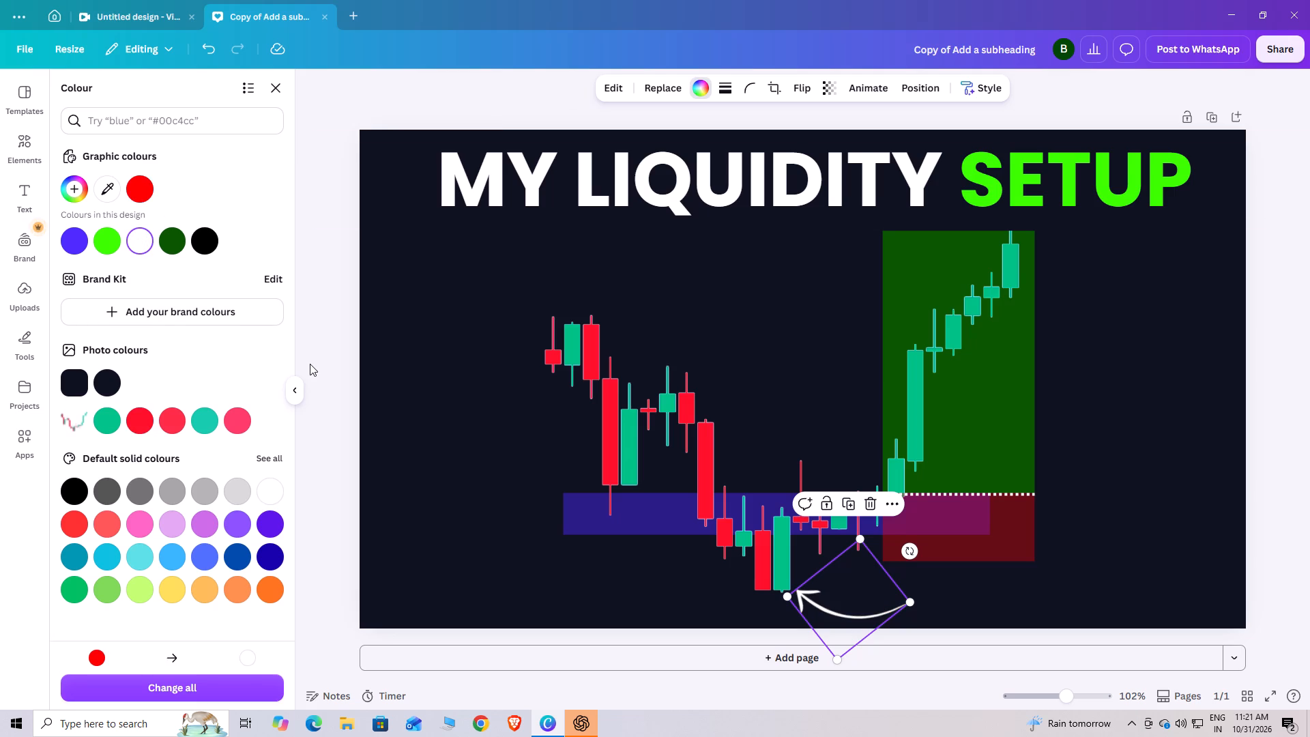
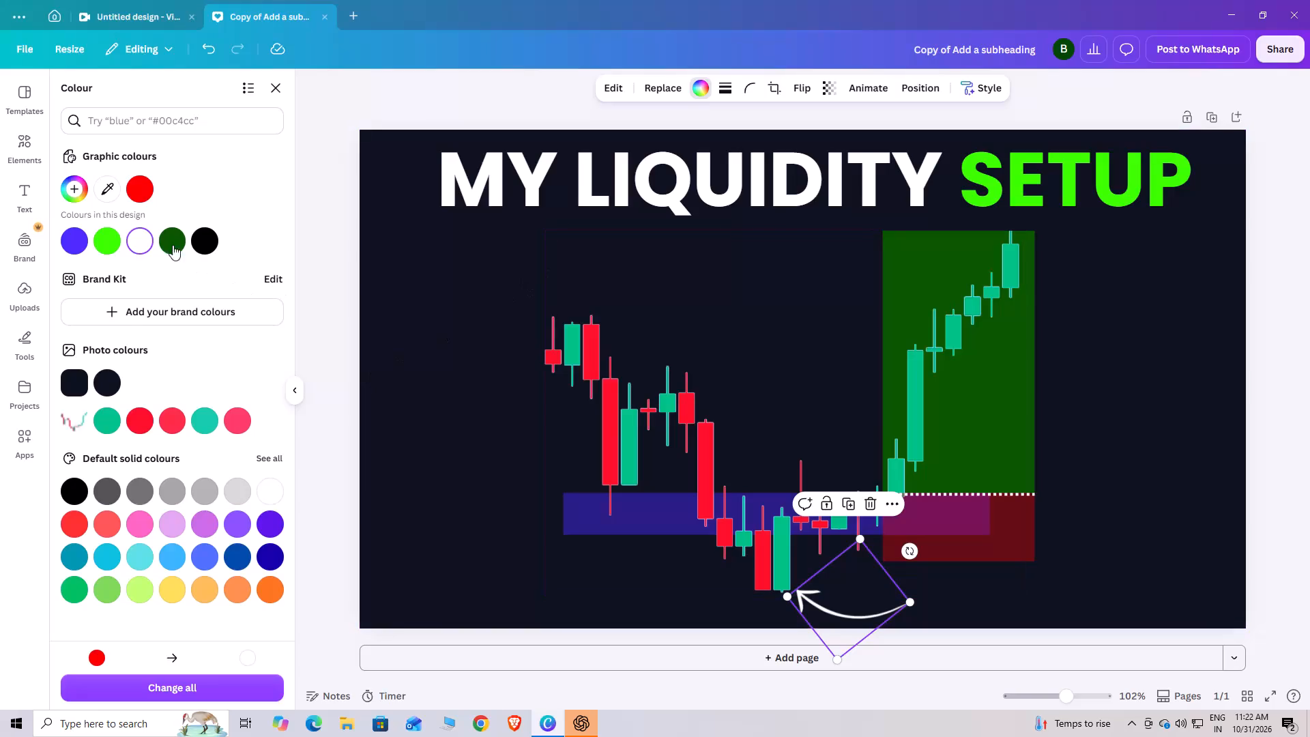
# Add a subheading reading "TRAP", widen its text box, and place it at the tail of the curved white arrow.
pyautogui.click(23, 189)
pyautogui.click(158, 352)
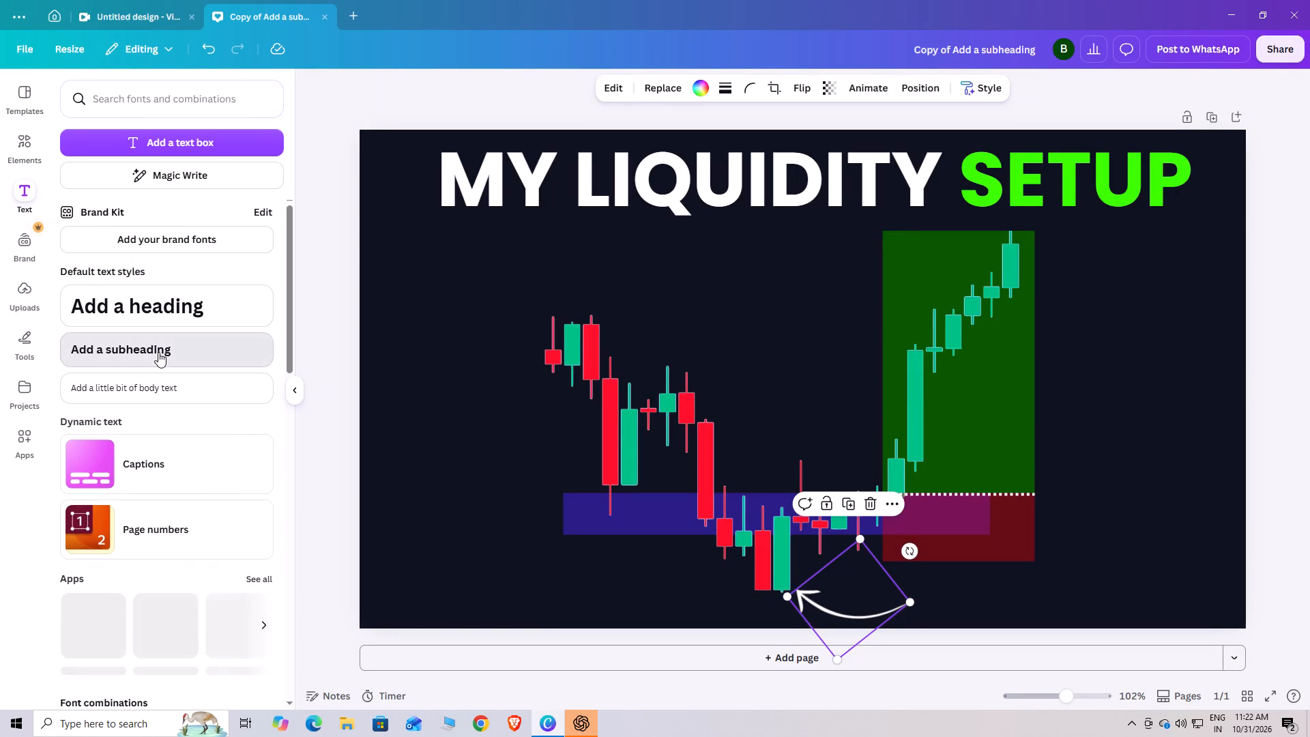
pyautogui.write('TRA')
pyautogui.press('p')
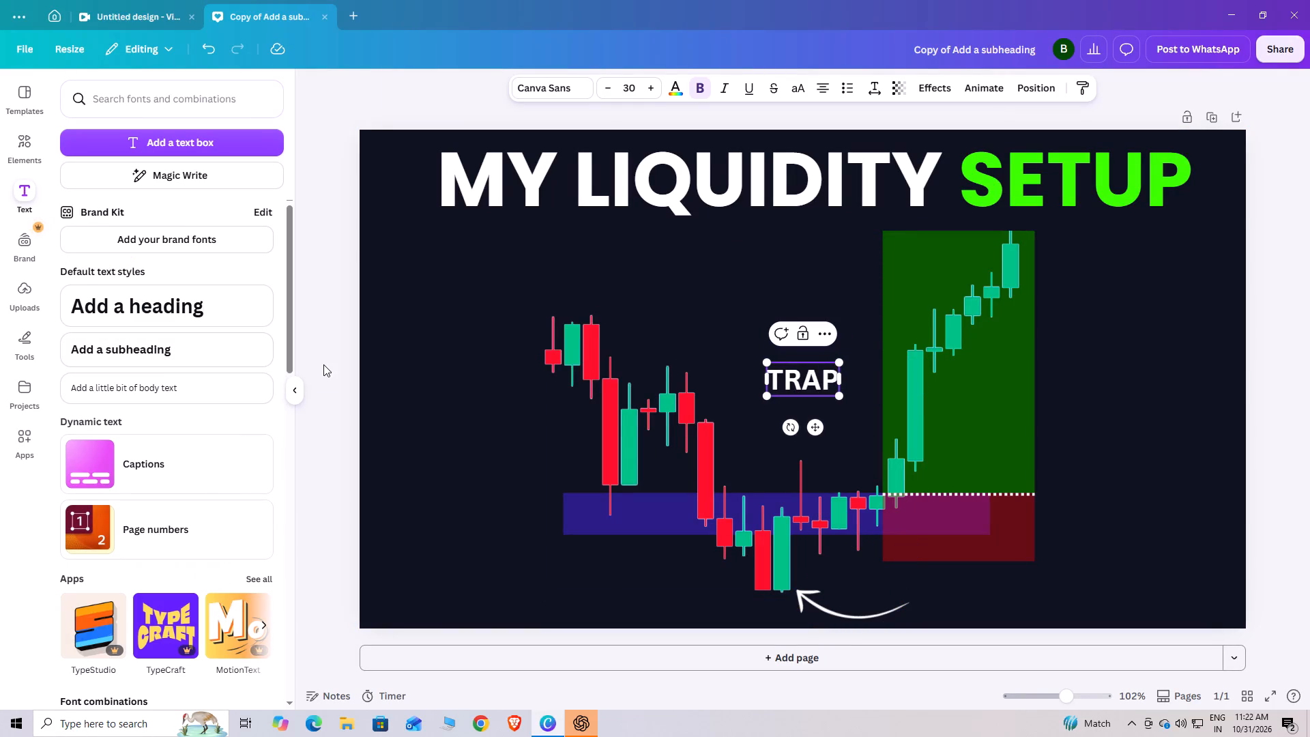
pyautogui.moveTo(840, 380); pyautogui.dragTo(967, 401)
pyautogui.click(340, 414)
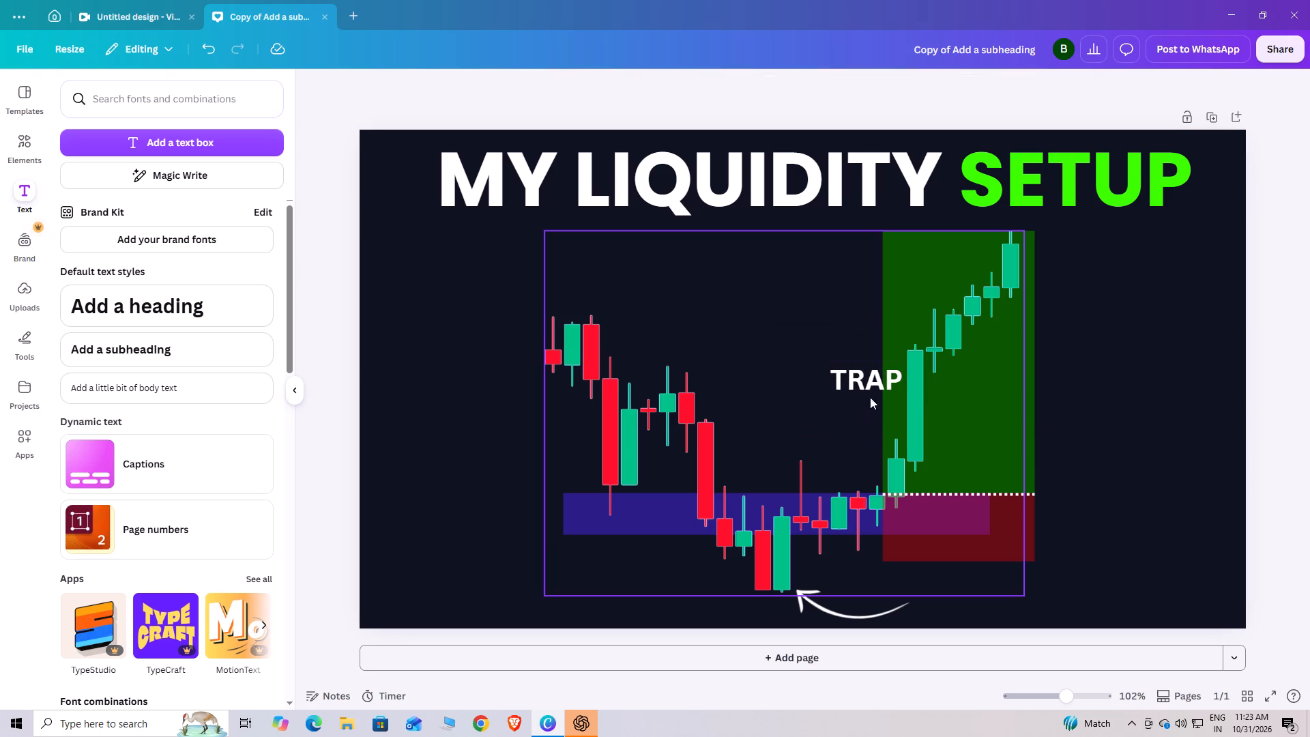
pyautogui.click(877, 377)
pyautogui.moveTo(884, 381); pyautogui.dragTo(983, 601)
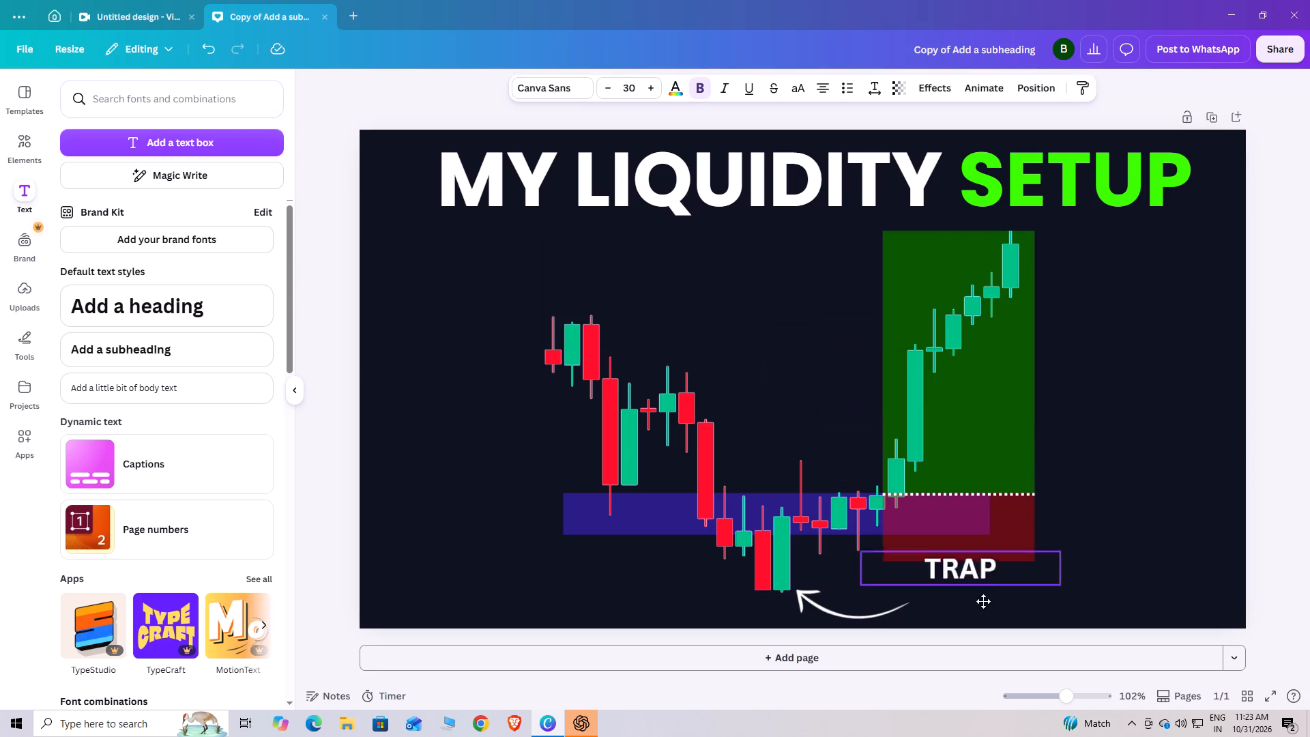
pyautogui.moveTo(983, 601); pyautogui.dragTo(964, 597)
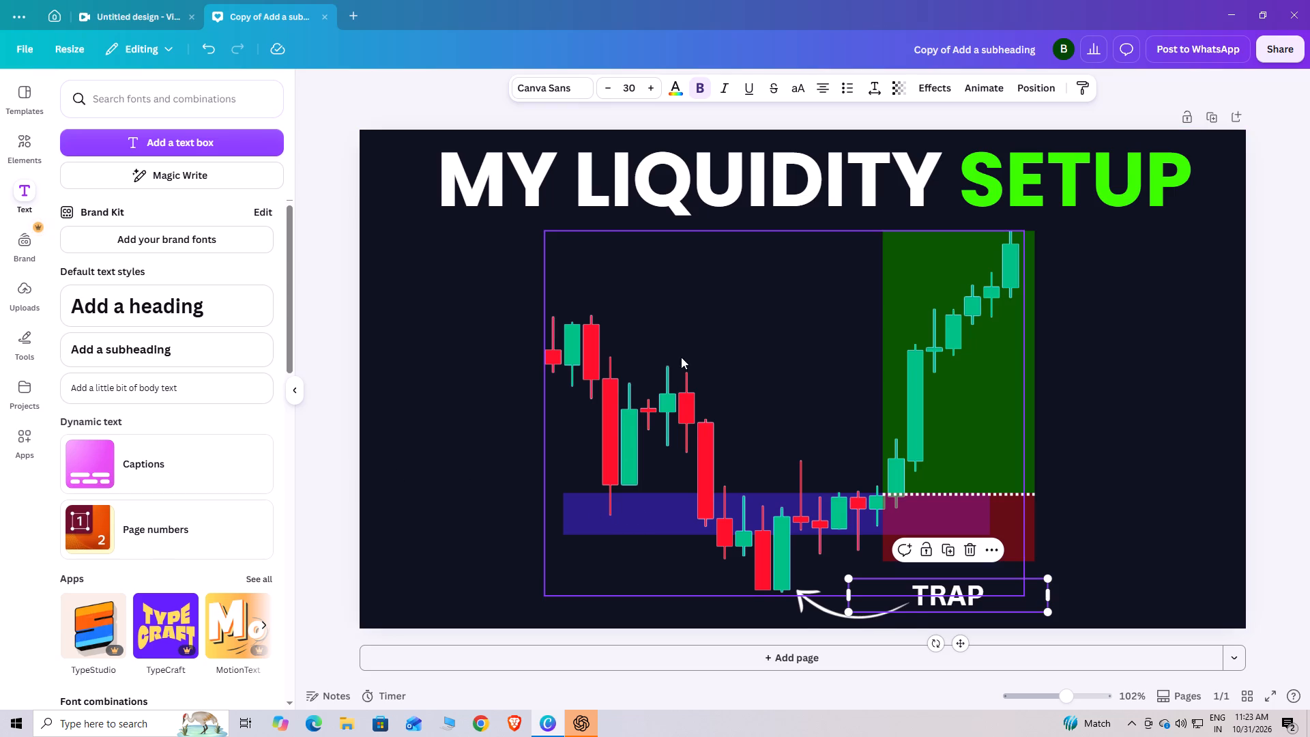
# Give the TRAP text a red Background effect with a spread of 18, then deselect it.
pyautogui.click(949, 88)
pyautogui.click(158, 237)
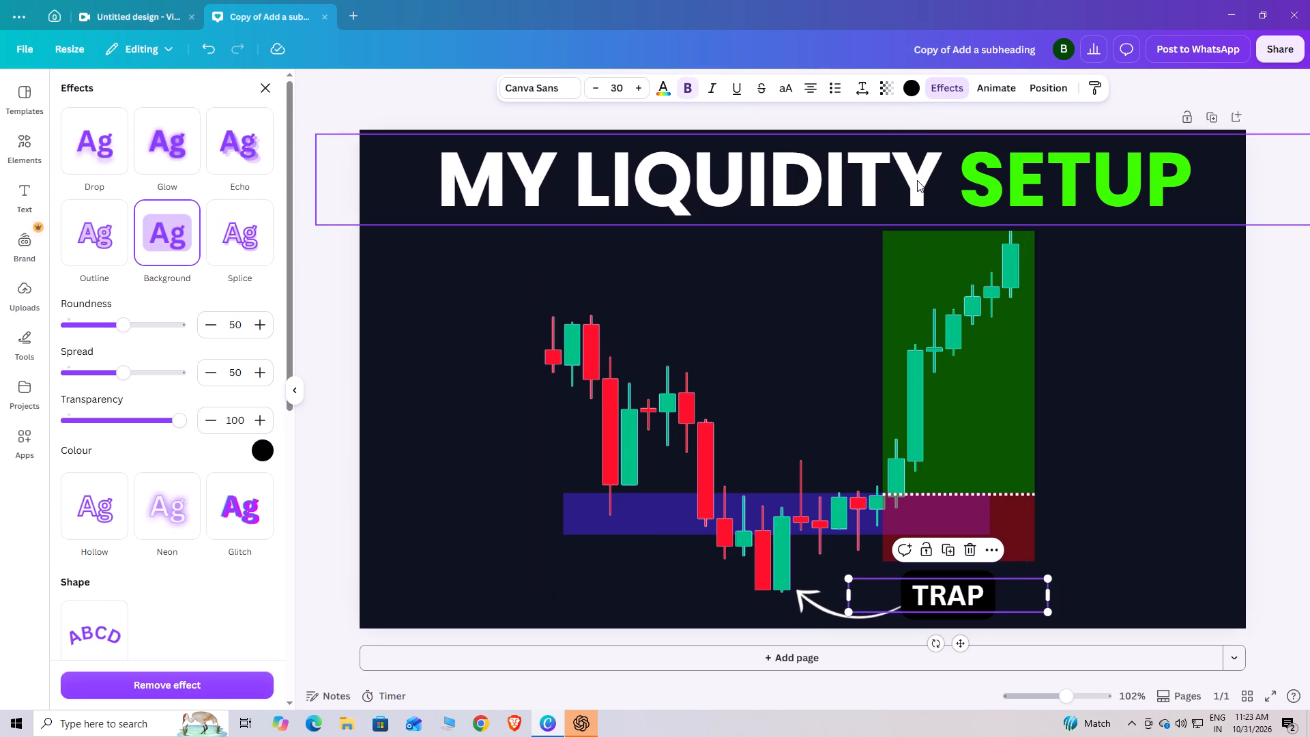
pyautogui.click(903, 84)
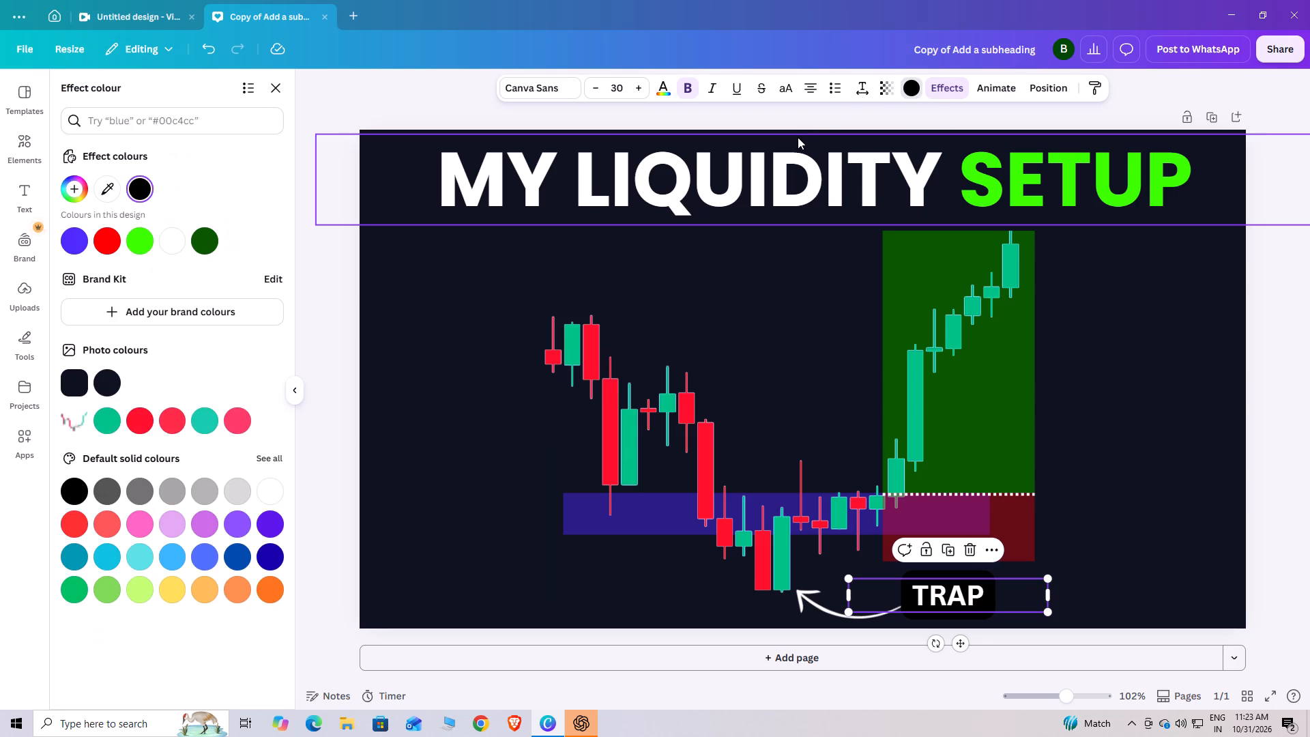
pyautogui.click(138, 426)
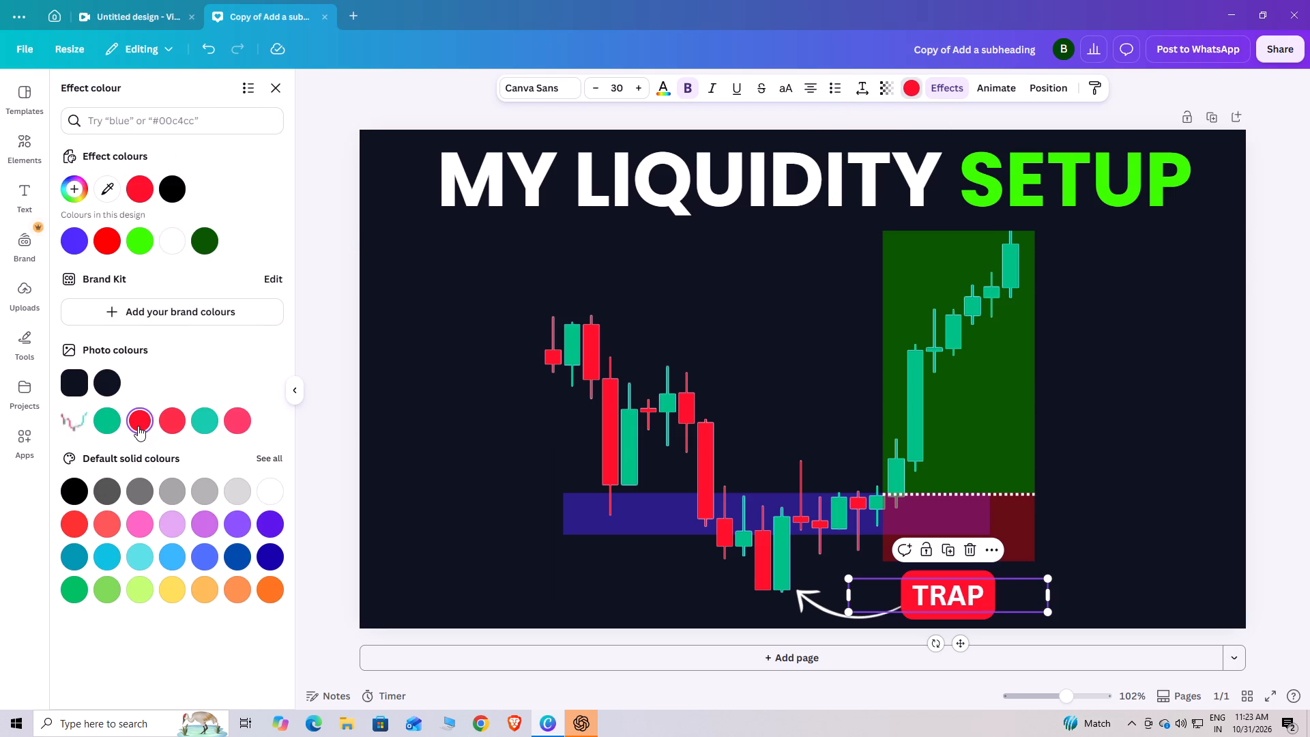
pyautogui.click(957, 85)
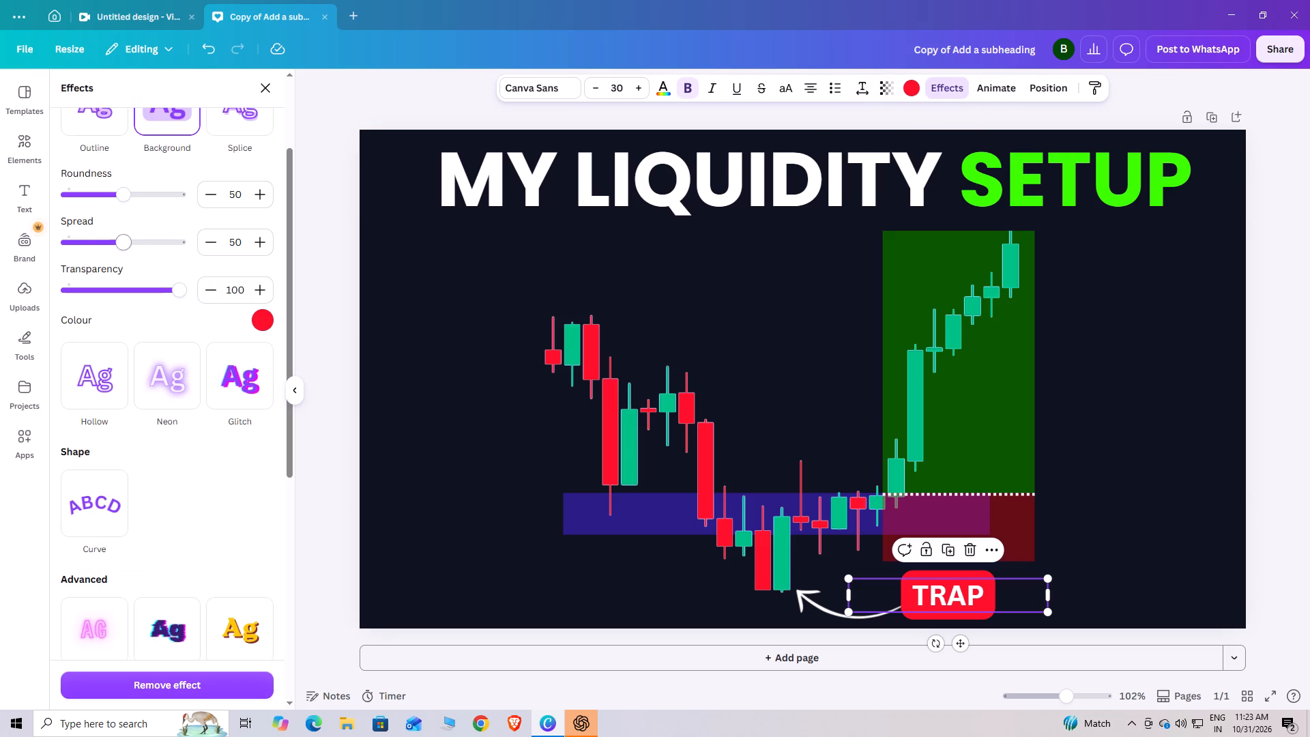
pyautogui.moveTo(121, 246); pyautogui.dragTo(87, 248)
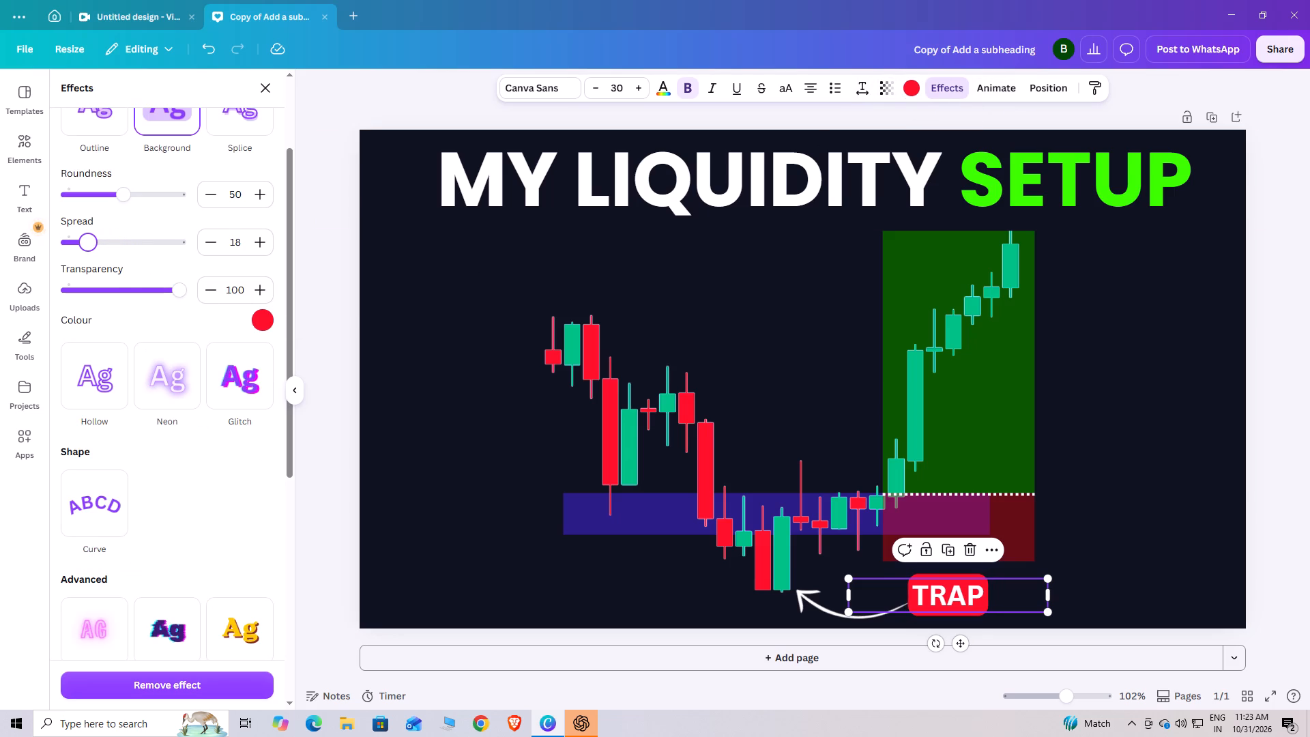
pyautogui.click(333, 403)
pyautogui.click(317, 353)
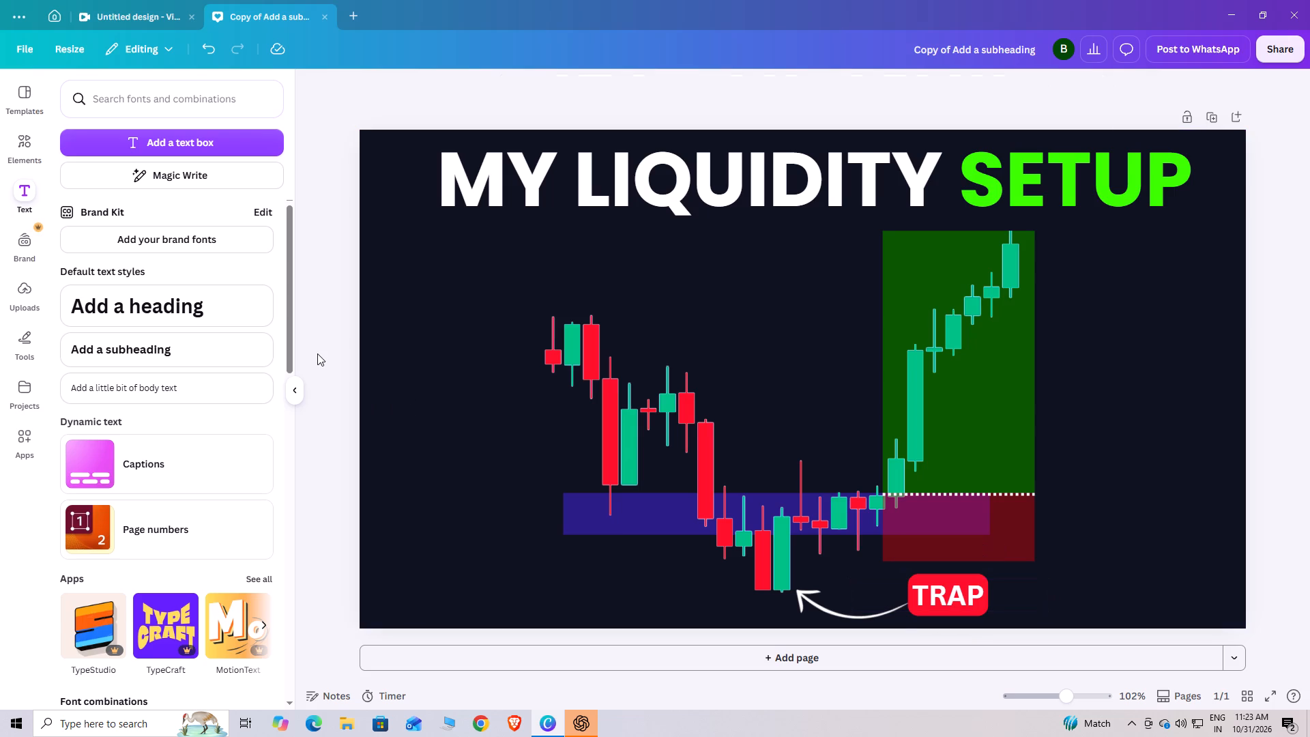
# Duplicate the red TRAP label and place the copy to the right of the green box's upper part.
pyautogui.click(972, 593)
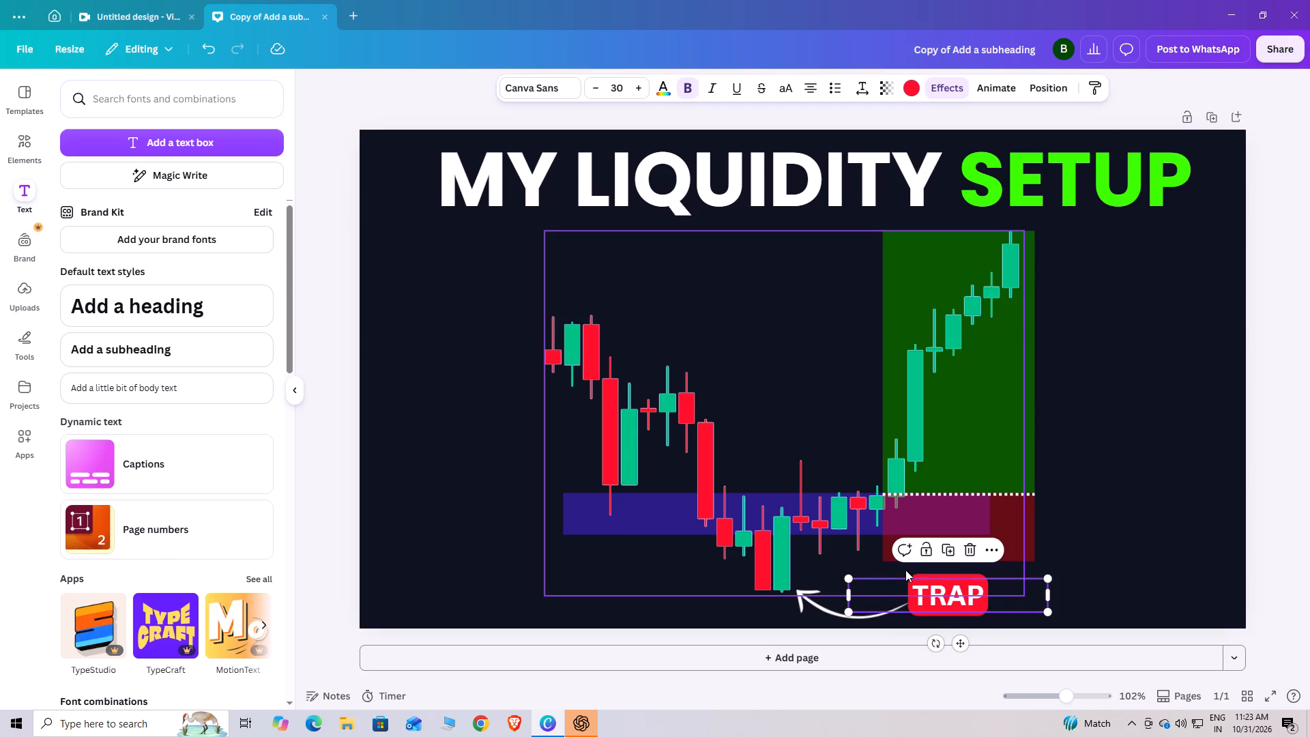
pyautogui.click(955, 555)
pyautogui.moveTo(965, 603); pyautogui.dragTo(1024, 566)
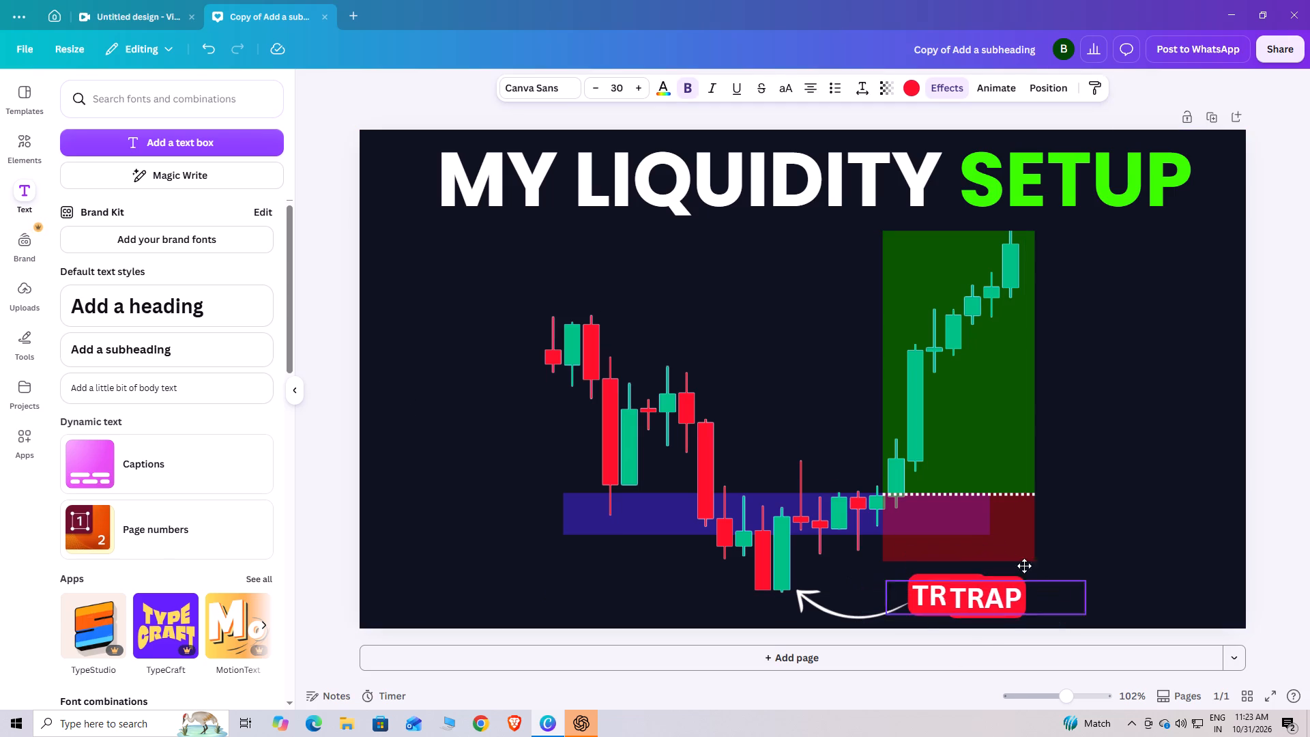
pyautogui.moveTo(1024, 566); pyautogui.dragTo(1161, 274)
# Replace the duplicated label's text with "ENTRY".
pyautogui.doubleClick(1160, 280)
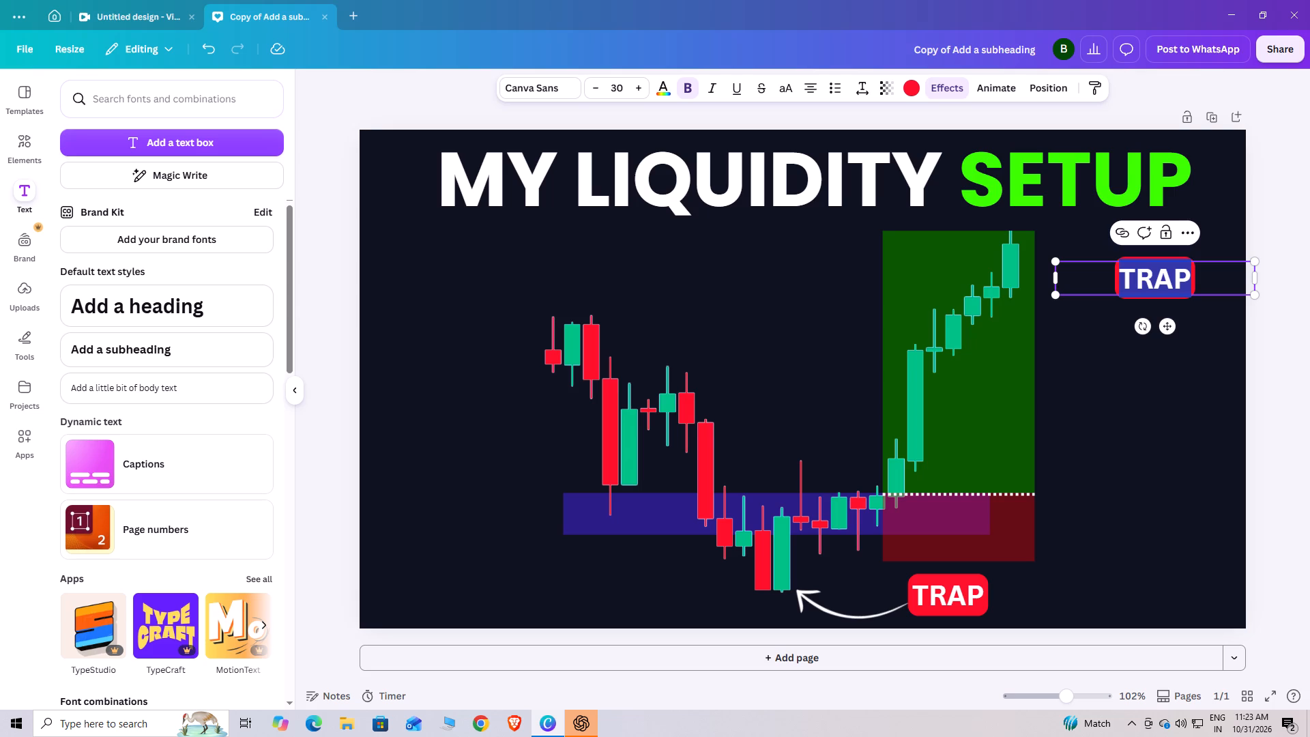
pyautogui.press('e')
pyautogui.write('NTER')
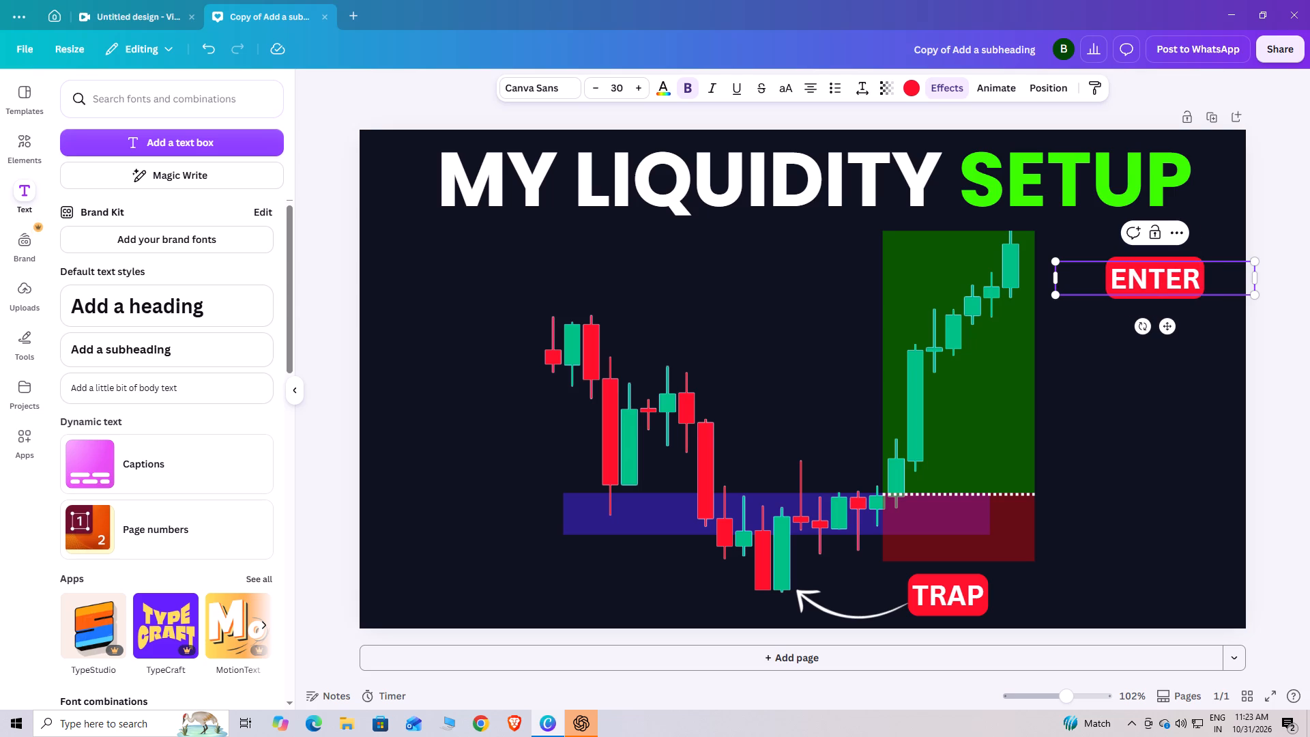
pyautogui.press('t')
pyautogui.press('BackSpace')
pyautogui.press('y')
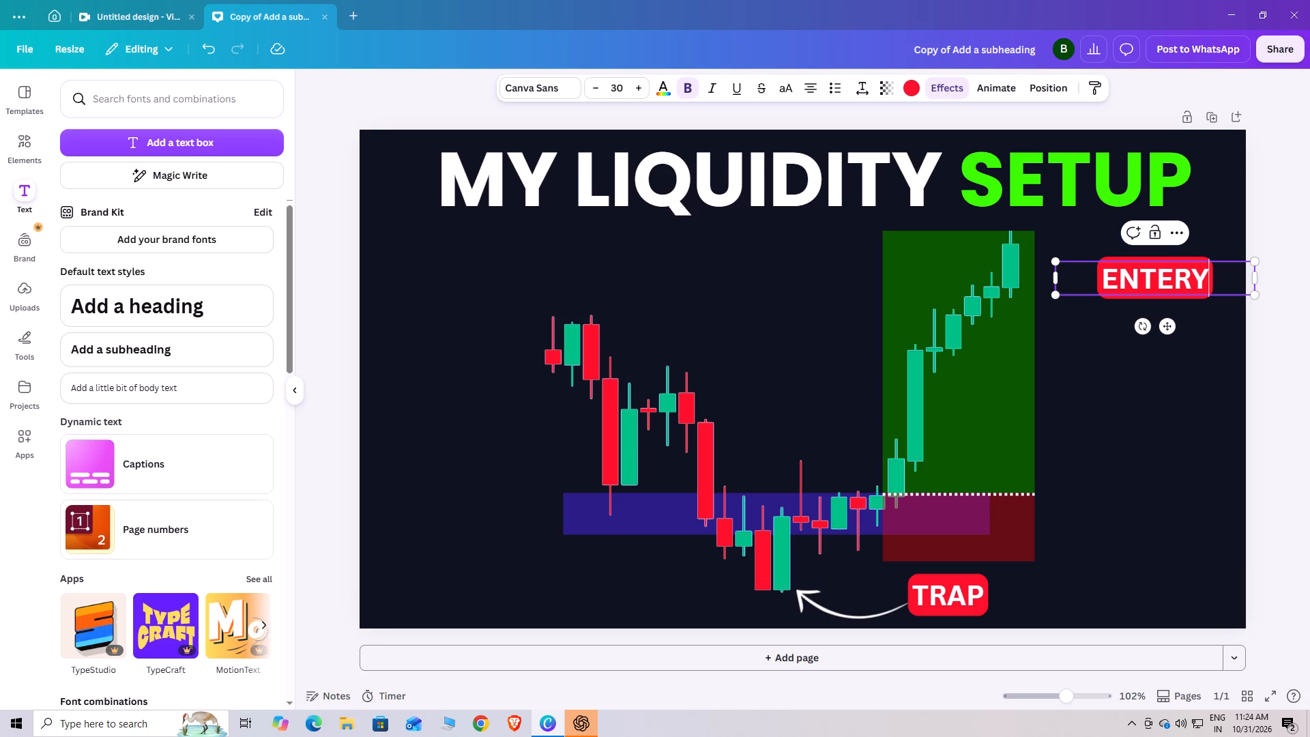
pyautogui.doubleClick(1185, 282)
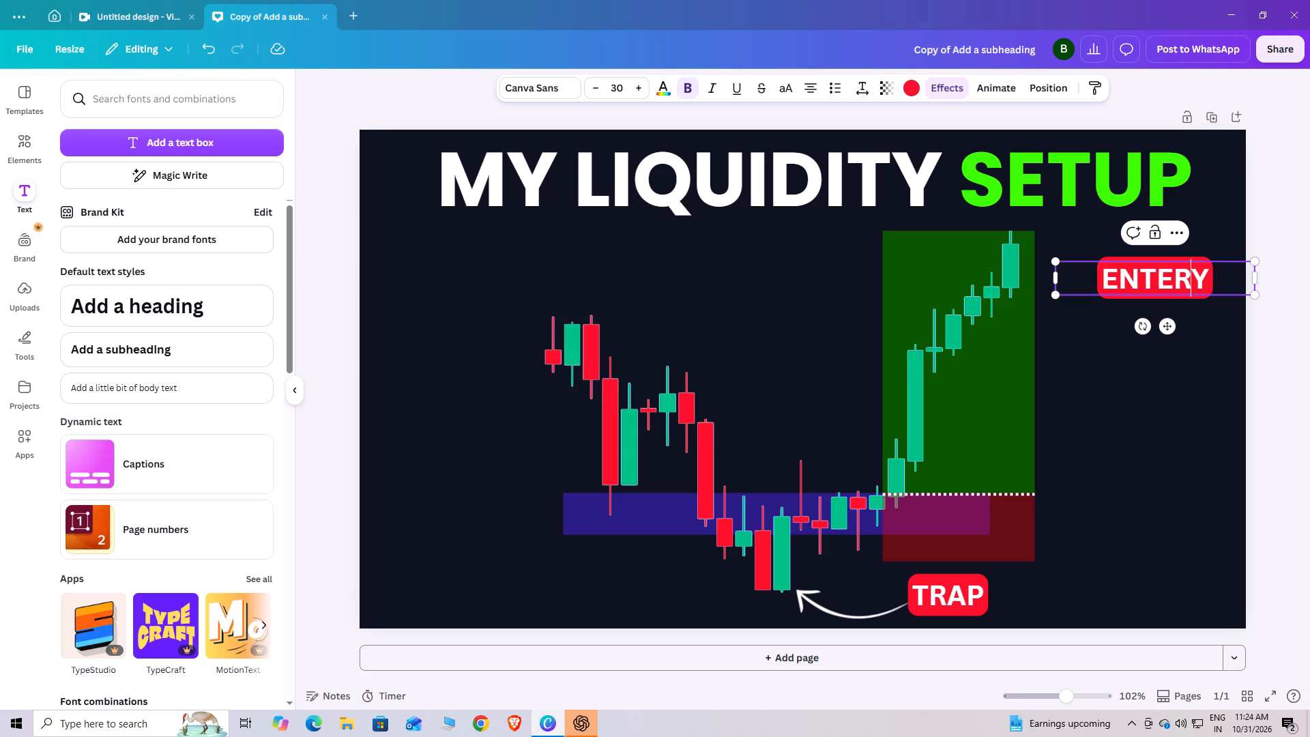
pyautogui.press('BackSpace')
pyautogui.write('ENTRY')
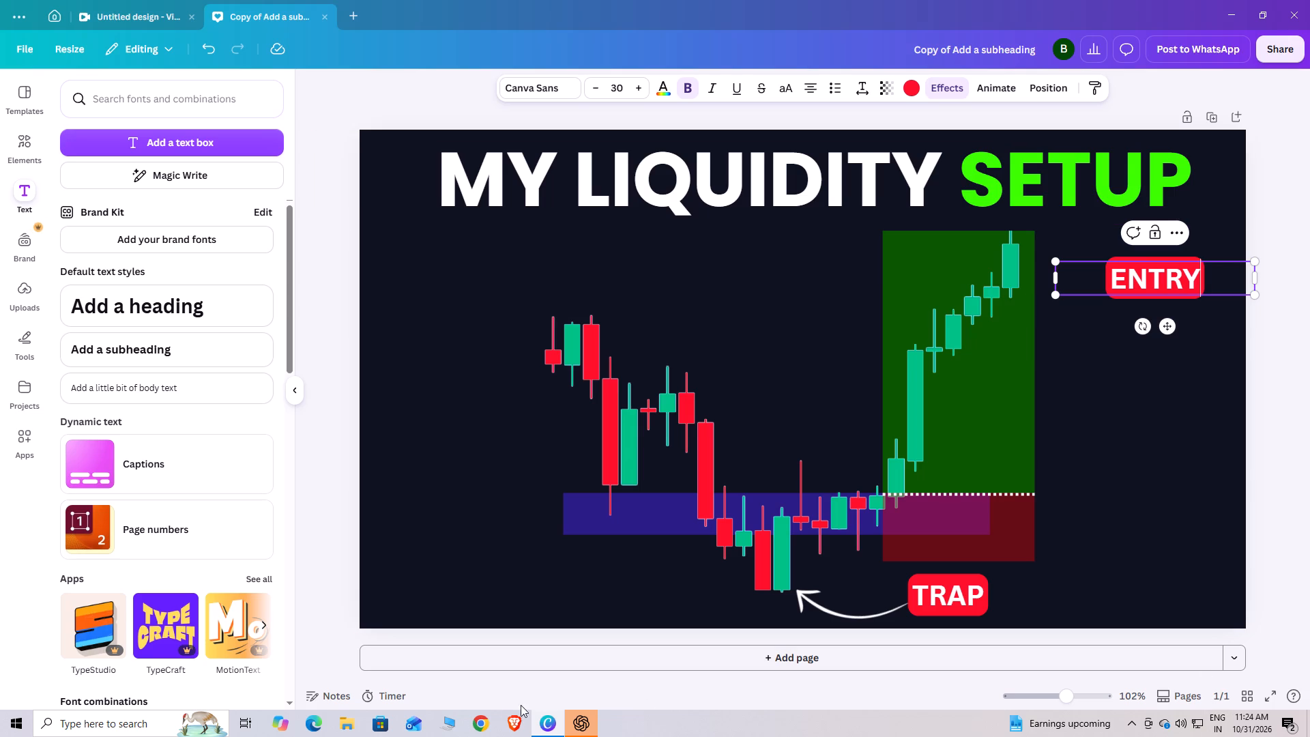
# Switch to Google Chrome using the Hunter profile.
pyautogui.click(484, 724)
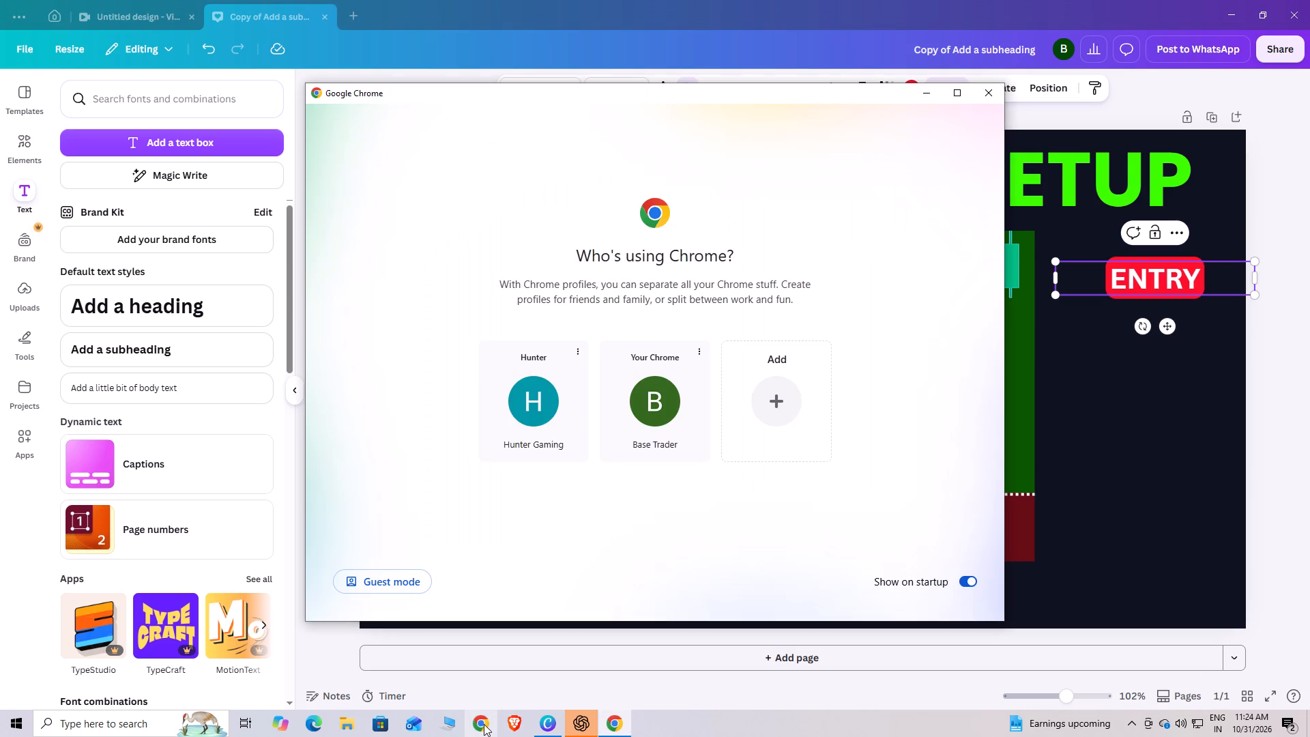
pyautogui.click(549, 414)
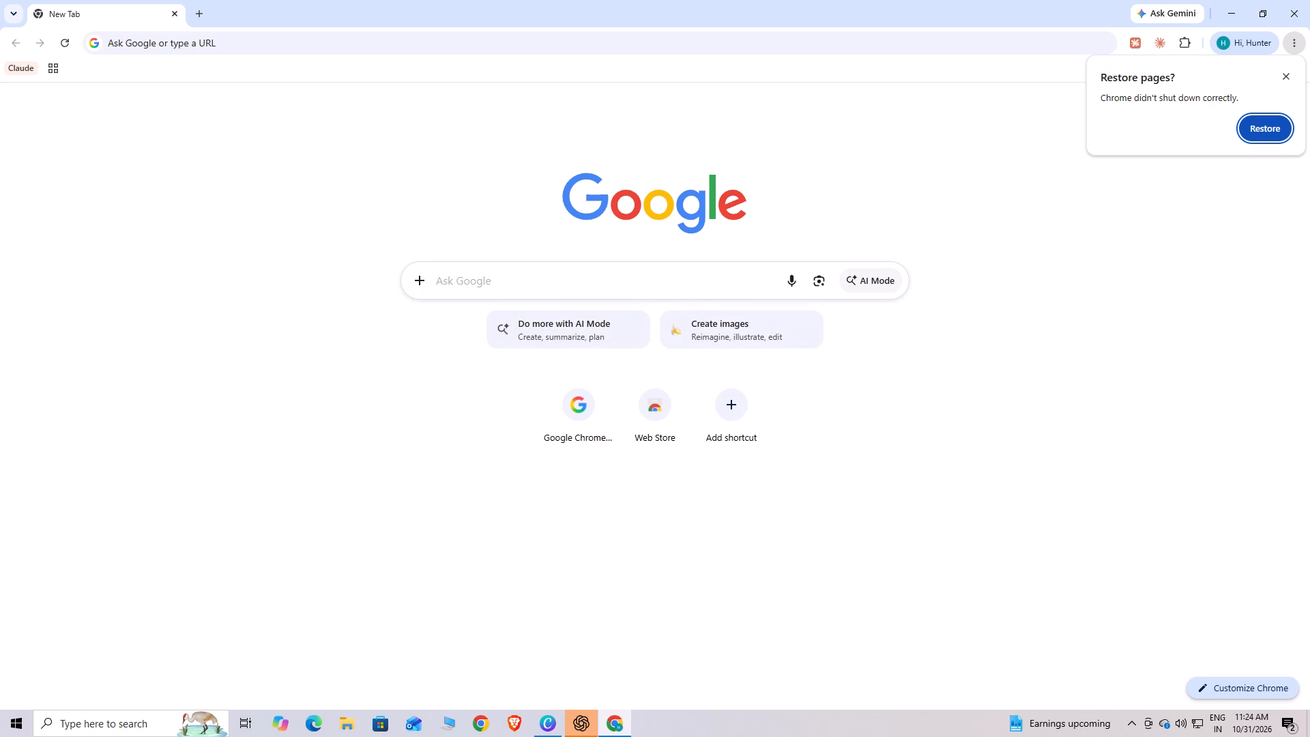
pyautogui.click(545, 287)
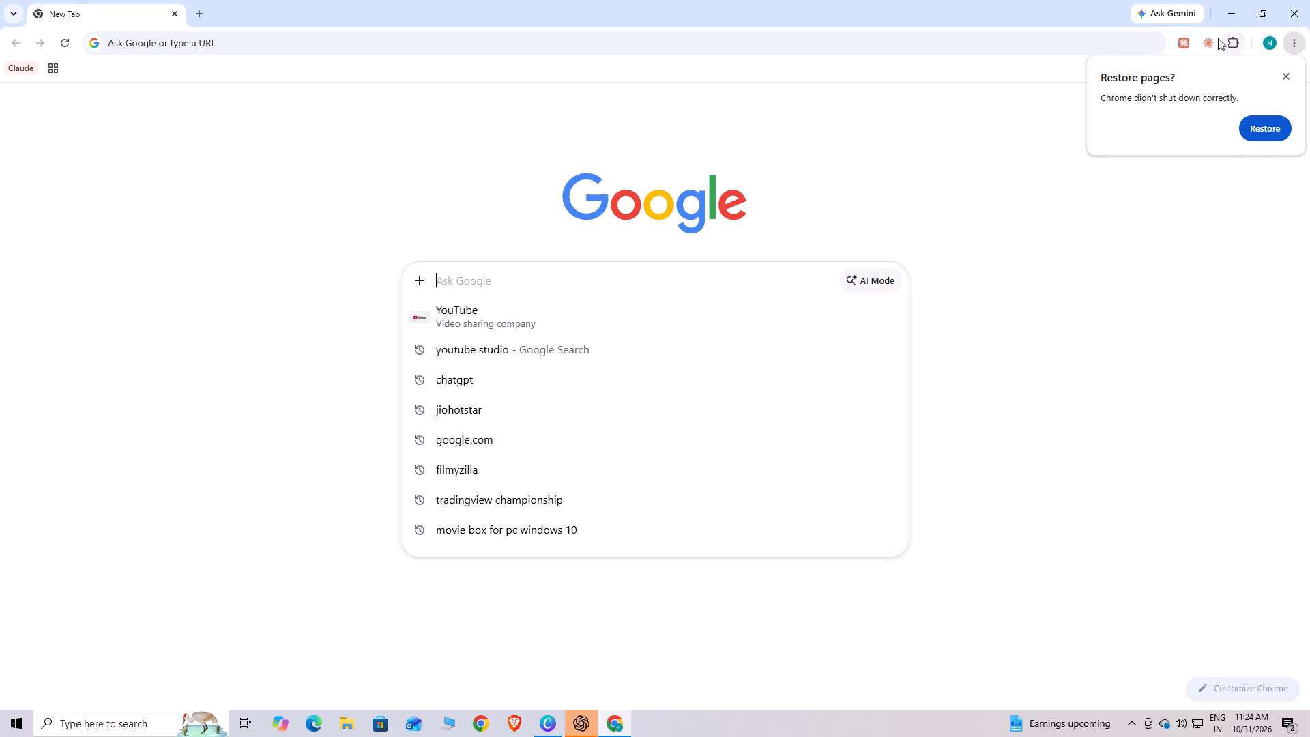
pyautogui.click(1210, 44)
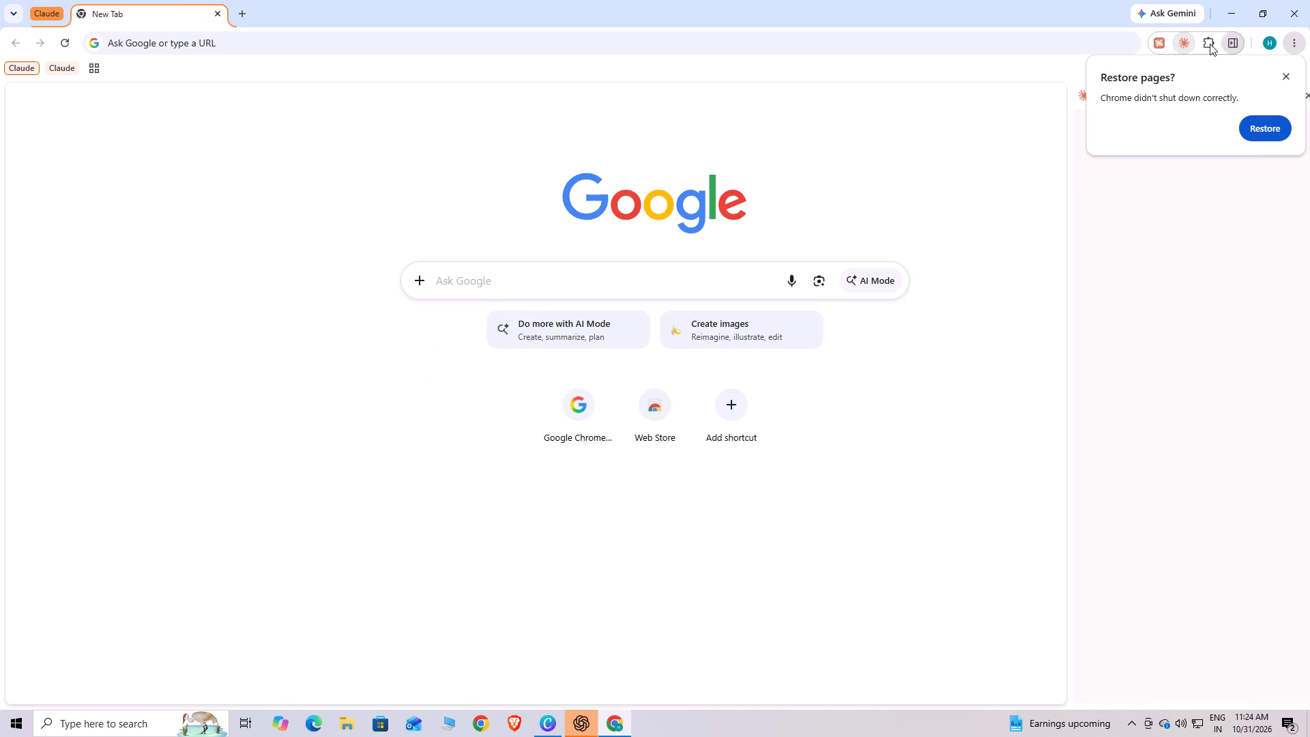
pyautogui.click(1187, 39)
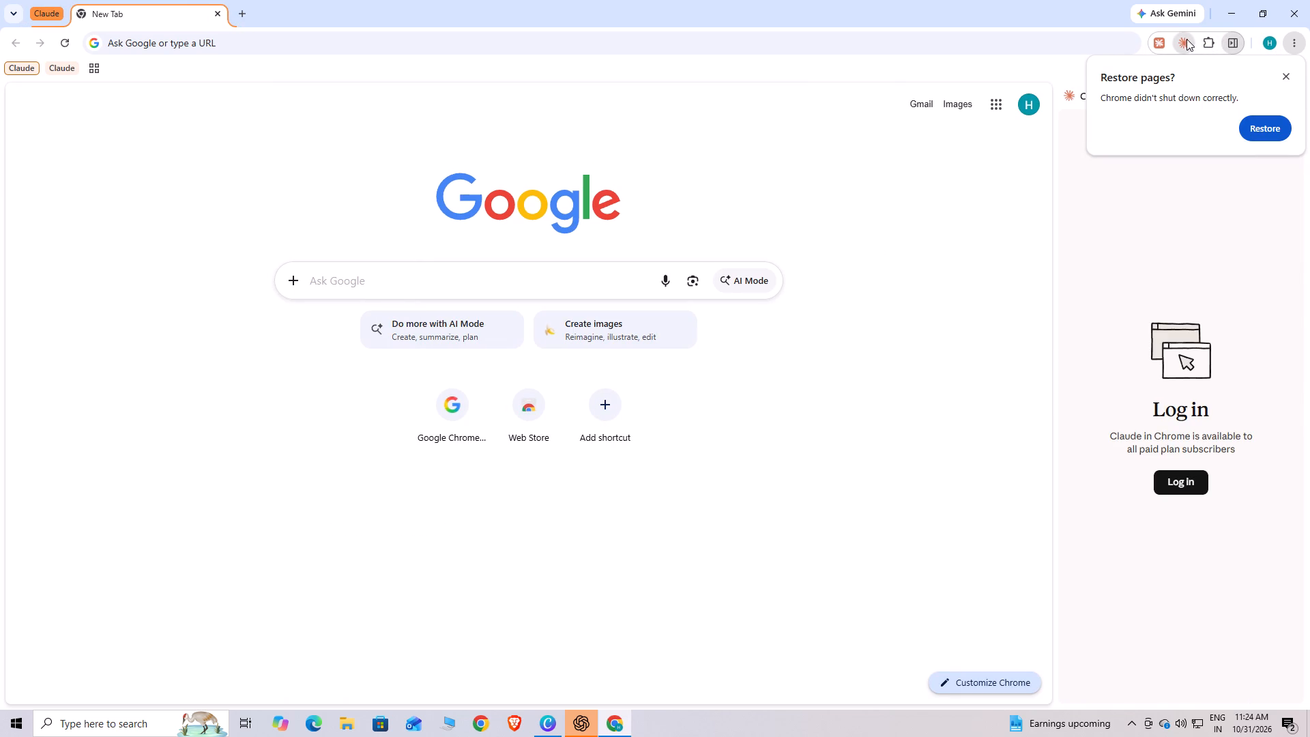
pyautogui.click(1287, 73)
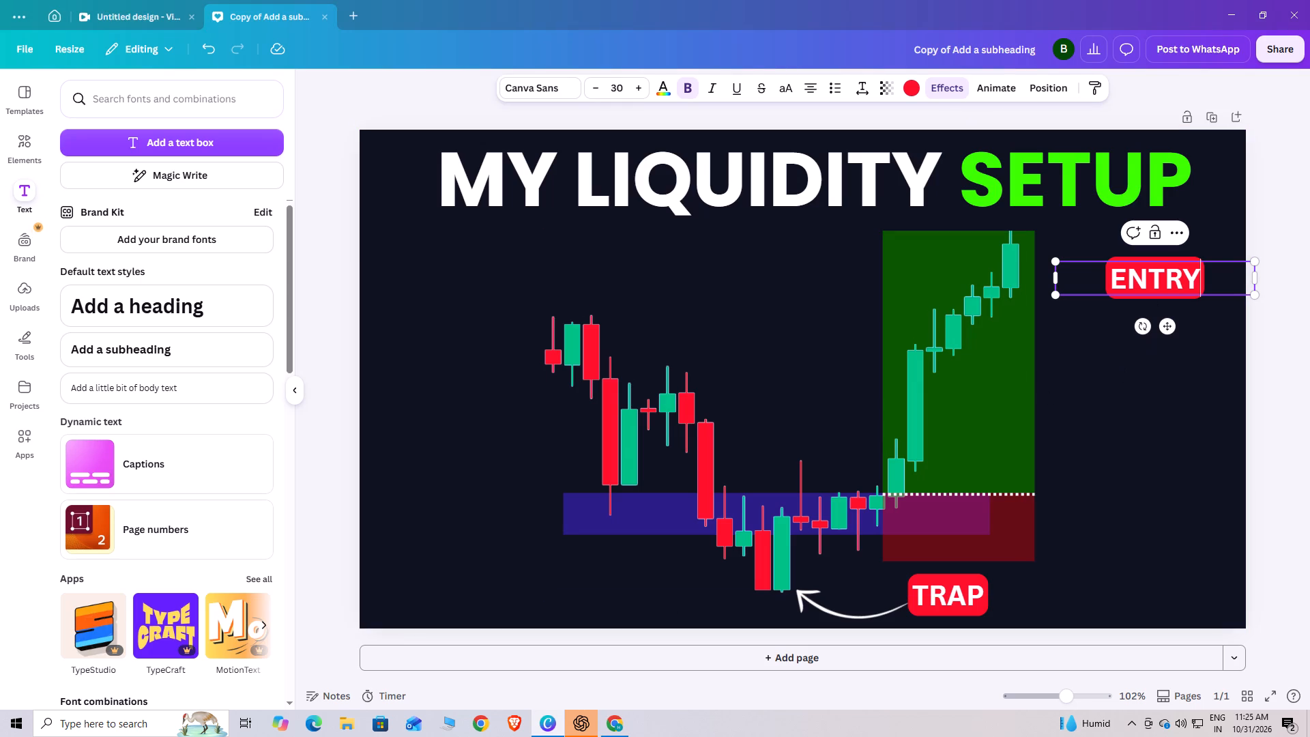
pyautogui.click(903, 81)
pyautogui.click(70, 188)
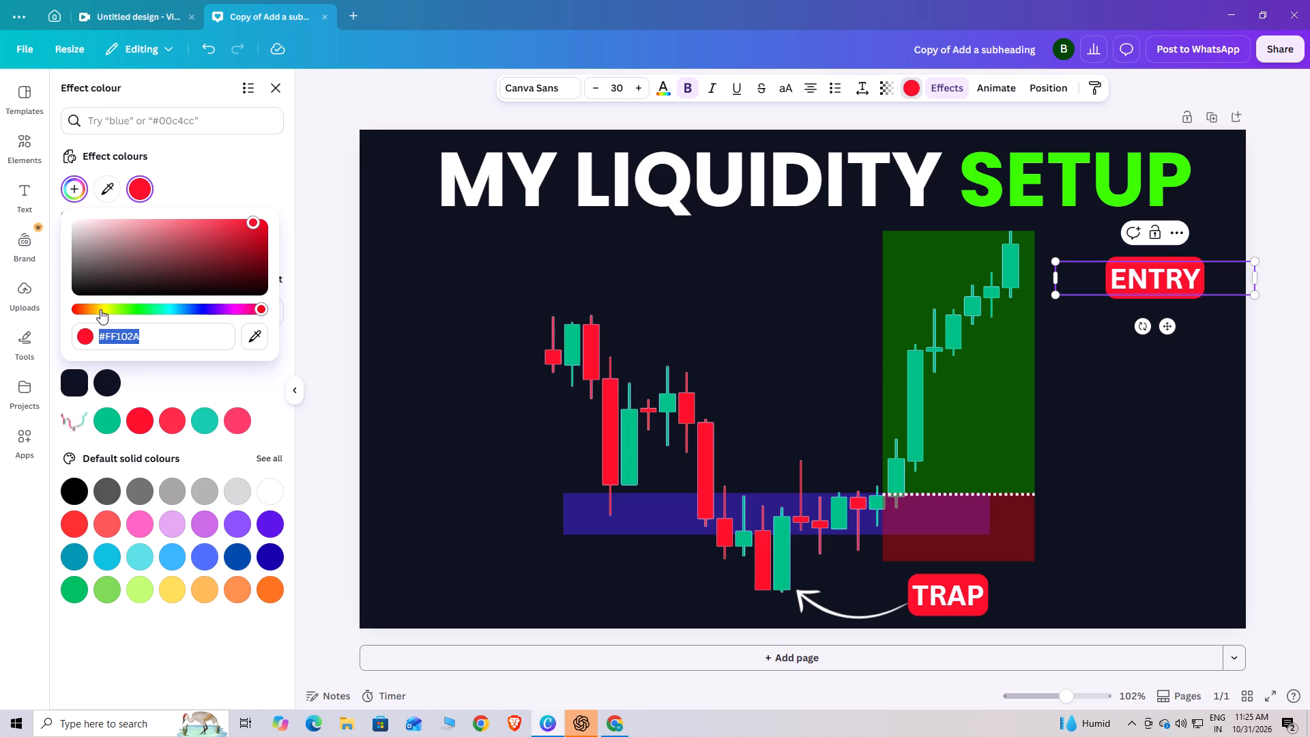
pyautogui.click(100, 309)
pyautogui.moveTo(243, 233); pyautogui.dragTo(273, 214)
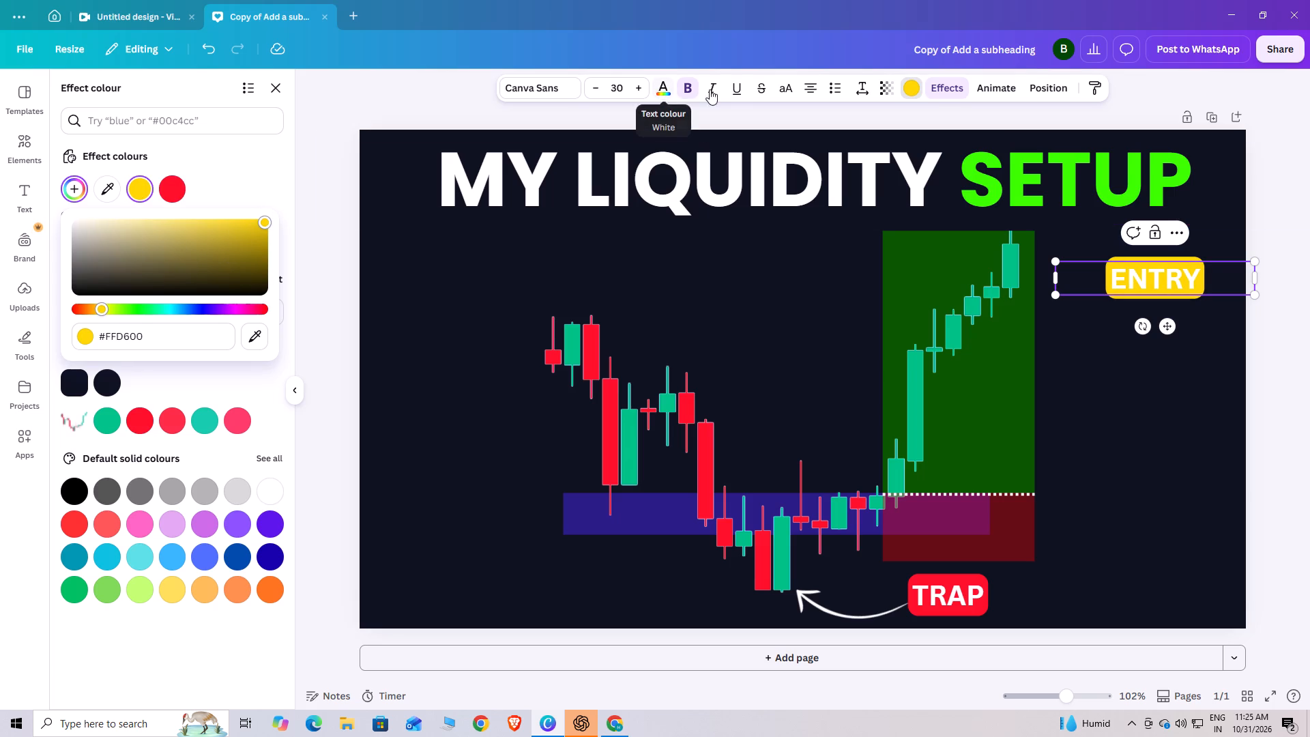
# Change the ENTRY label's text colour to black (#000000).
pyautogui.click(665, 93)
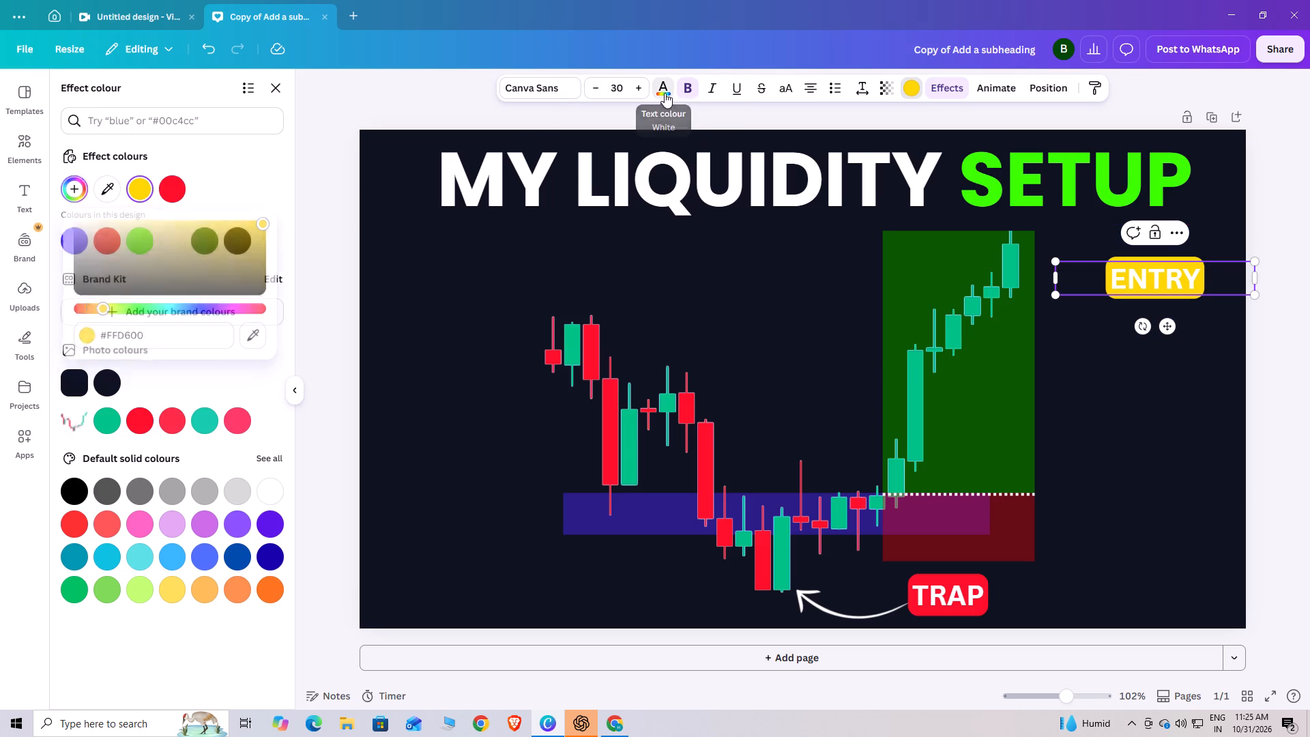
pyautogui.click(194, 188)
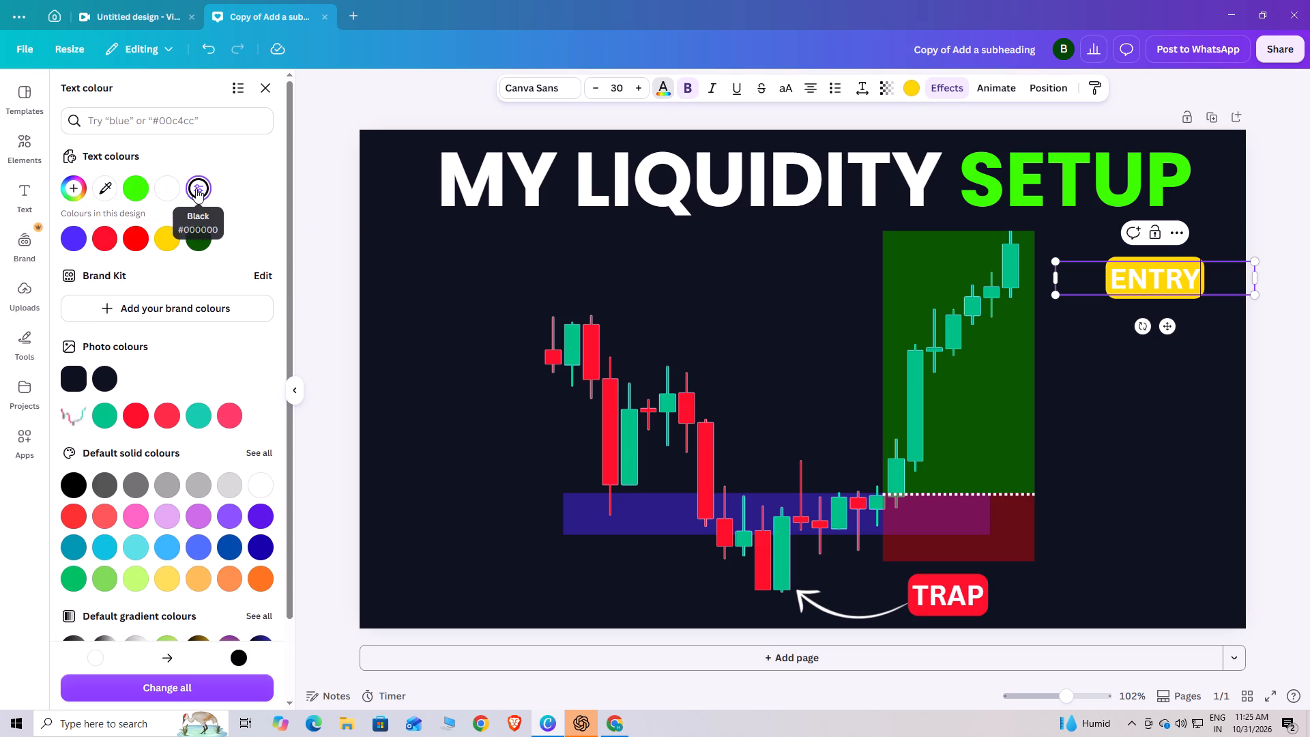
pyautogui.doubleClick(1186, 279)
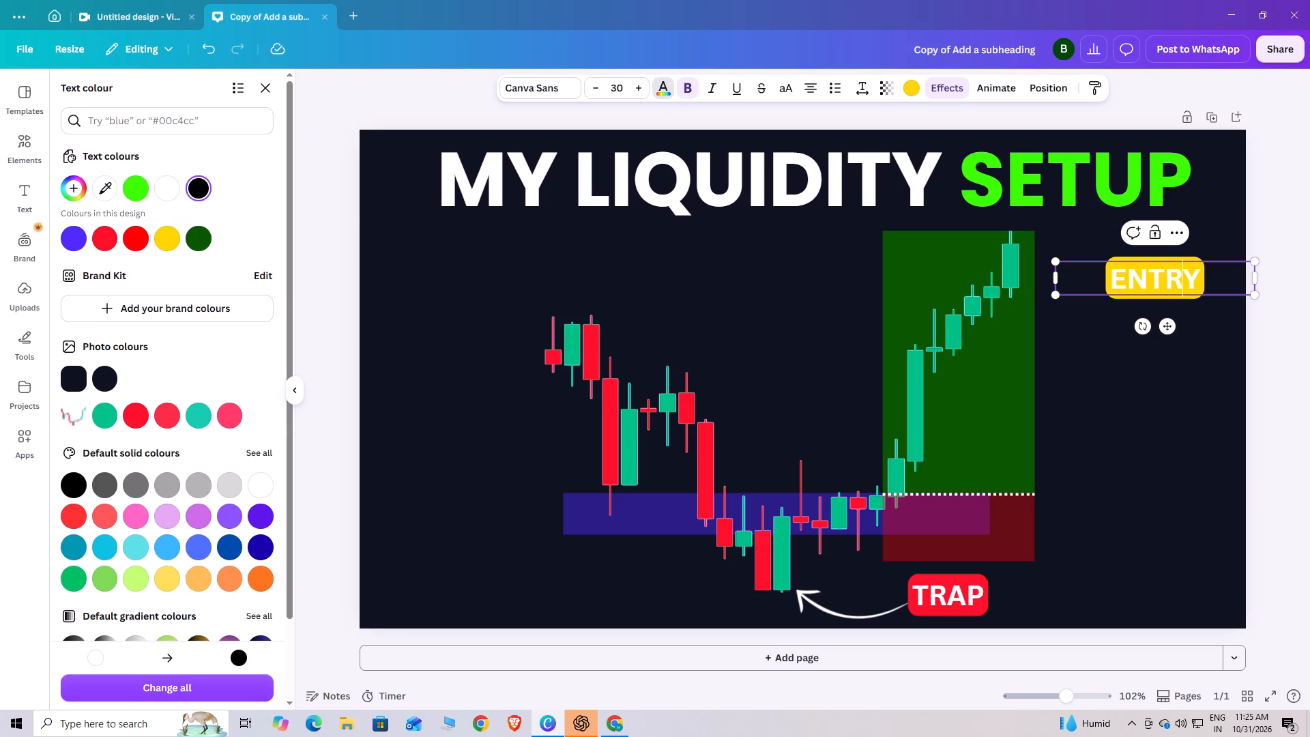
pyautogui.click(211, 181)
pyautogui.click(203, 186)
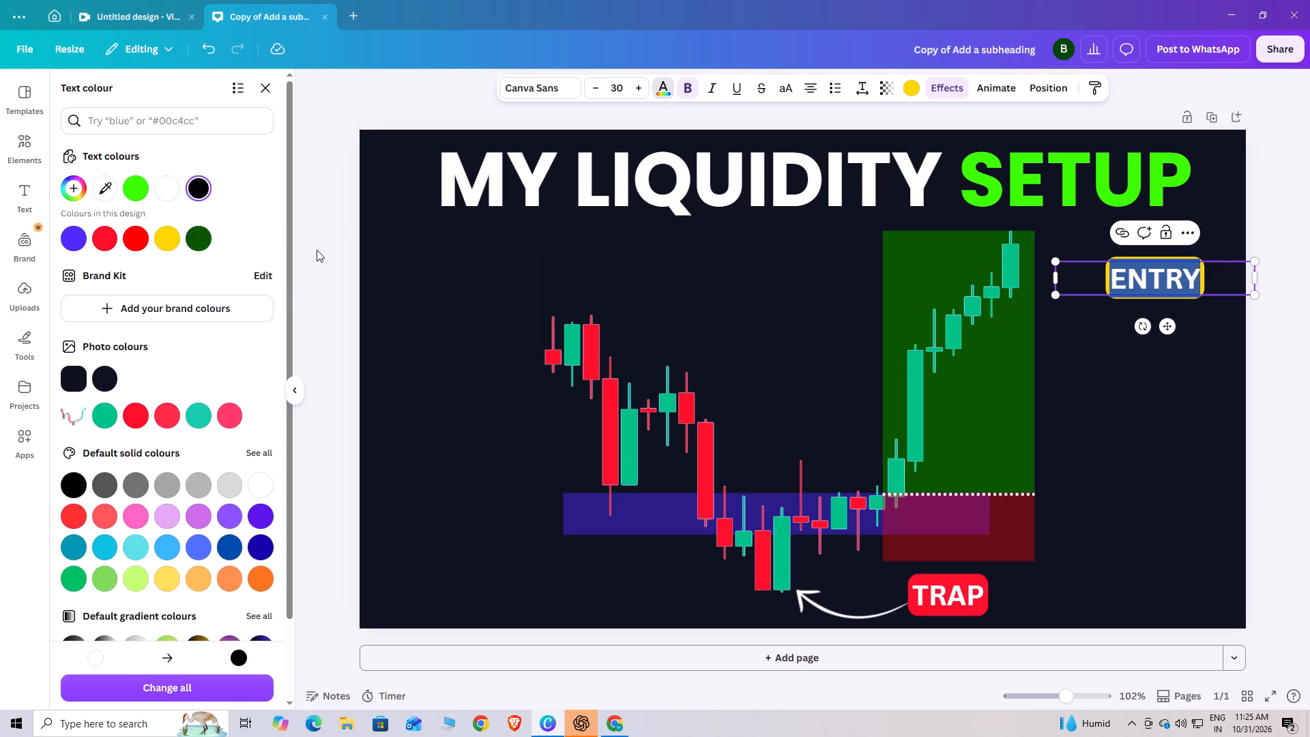
pyautogui.click(317, 250)
pyautogui.click(317, 250)
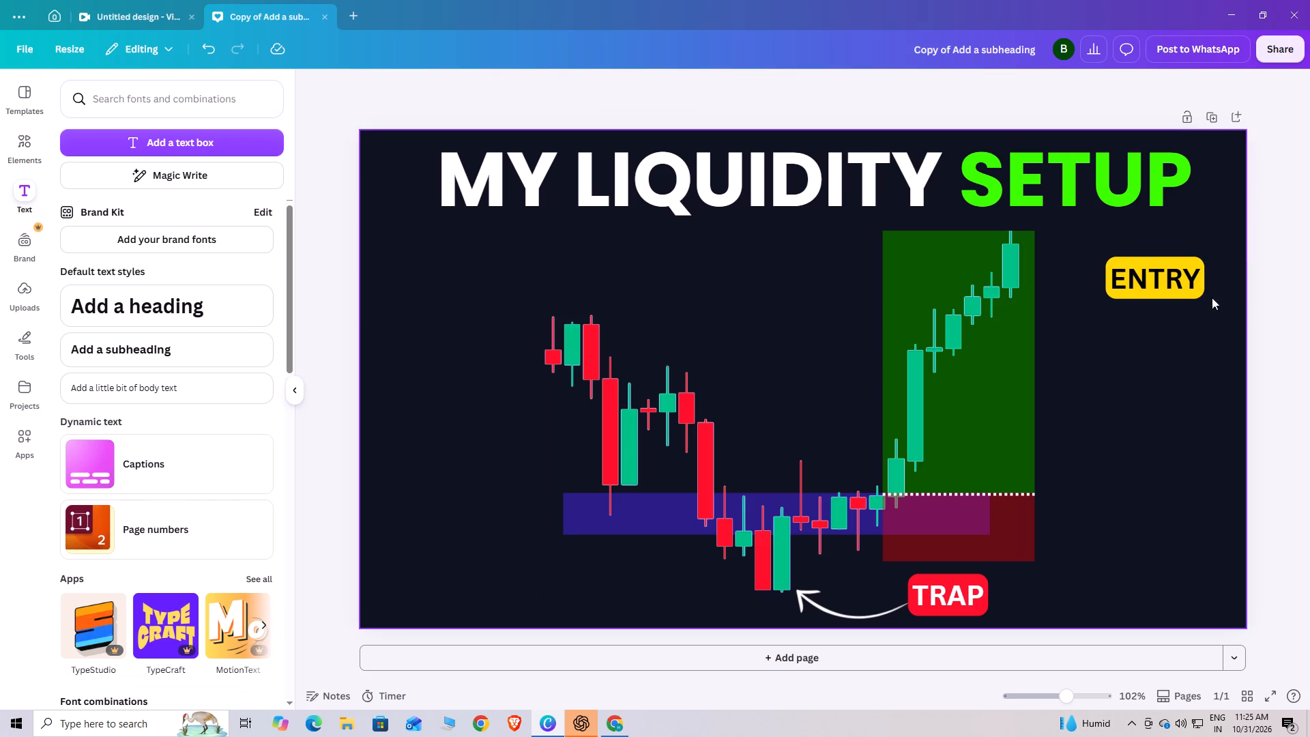
# Shrink the ENTRY label to a font size of about 19.8 and move it level with the dotted line, outside the coloured zones.
pyautogui.click(1171, 277)
pyautogui.moveTo(1056, 261); pyautogui.dragTo(1121, 289)
pyautogui.moveTo(1177, 283); pyautogui.dragTo(1111, 484)
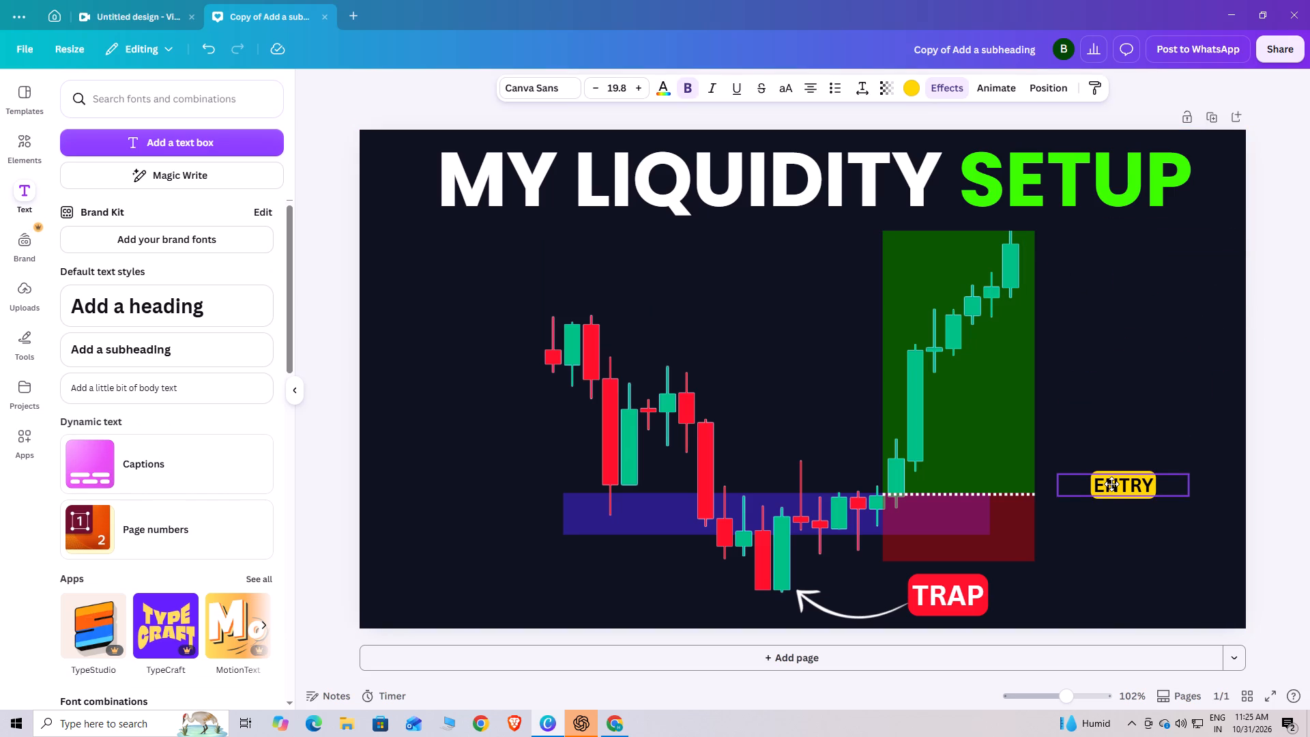
pyautogui.moveTo(1111, 484); pyautogui.dragTo(1124, 497)
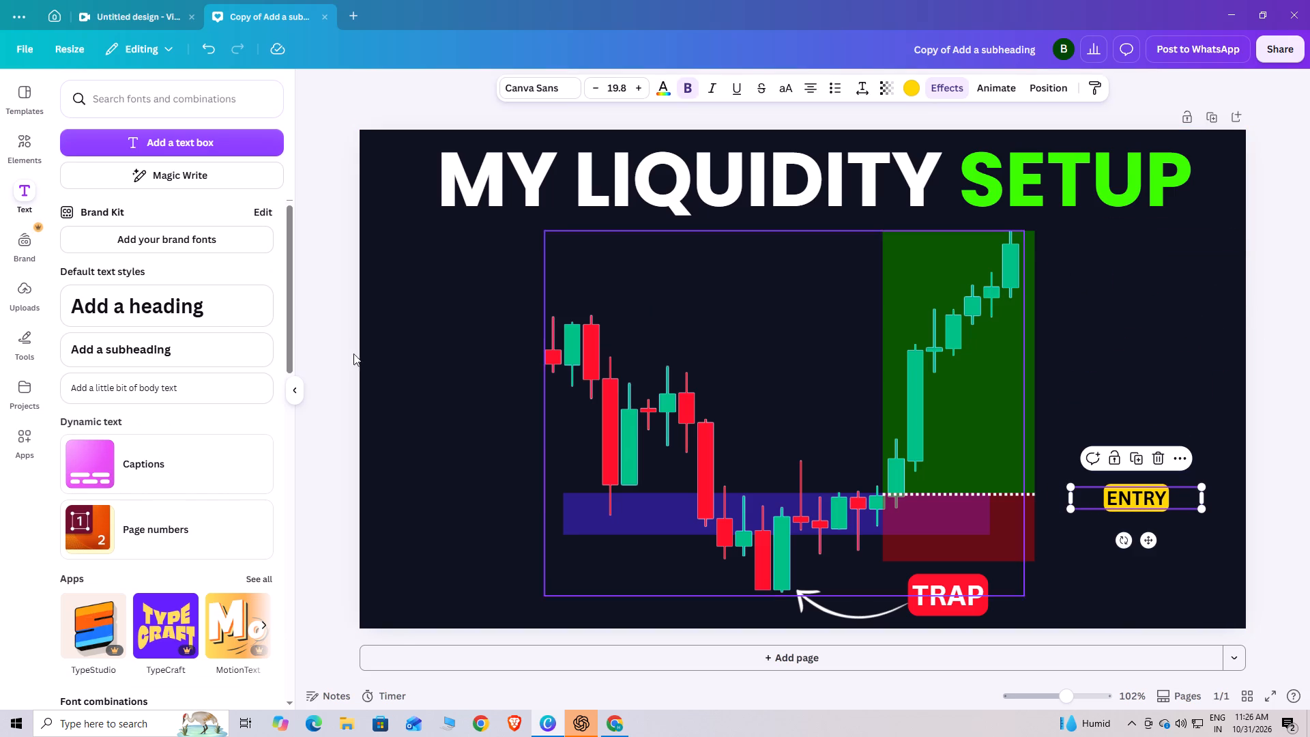
# Add a short straight white line and place it between the dotted line's end and the ENTRY label, shifting the label outward for room.
pyautogui.click(34, 334)
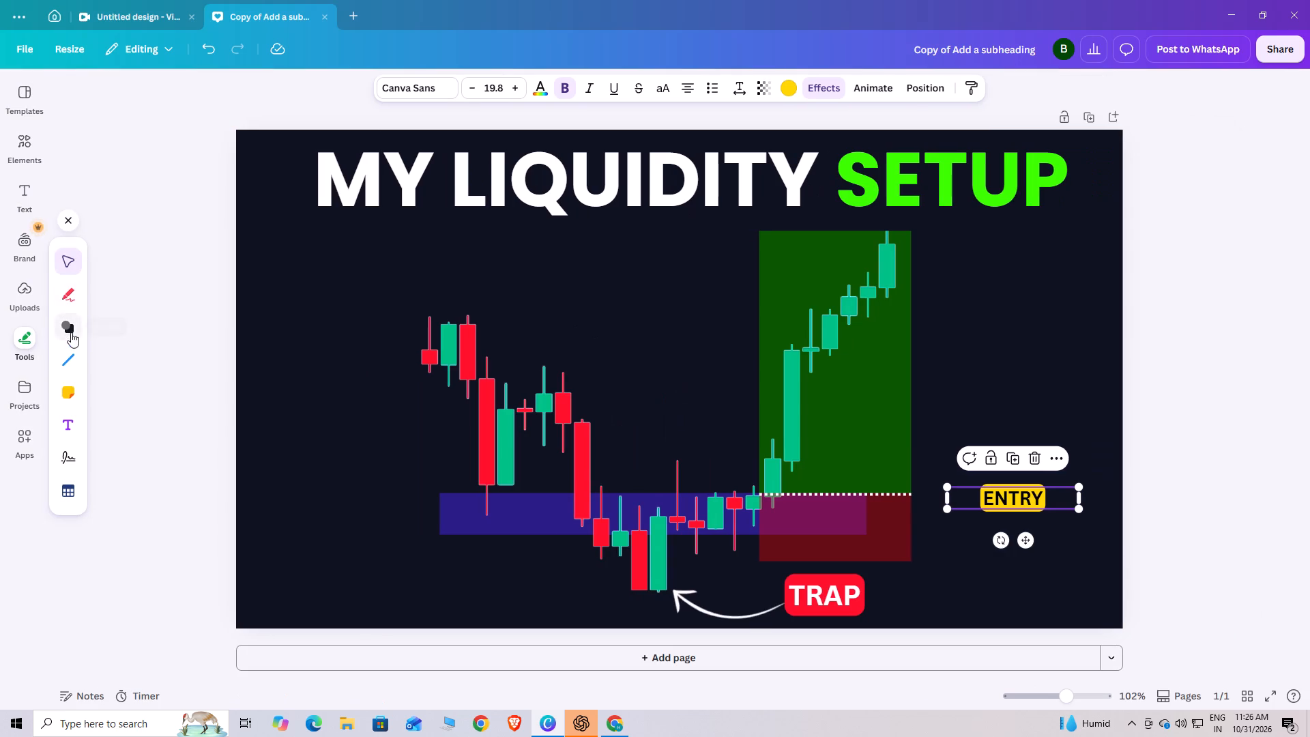
pyautogui.click(72, 348)
pyautogui.click(106, 341)
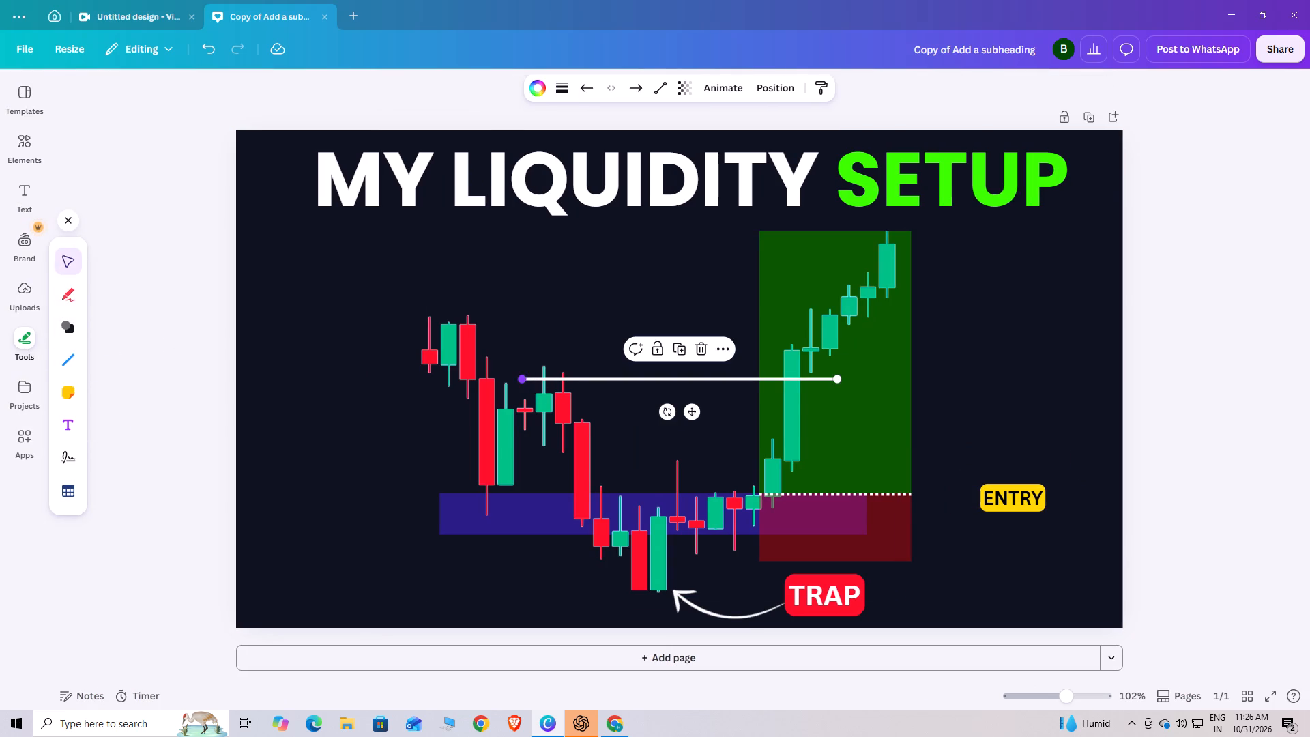
pyautogui.moveTo(524, 379); pyautogui.dragTo(752, 380)
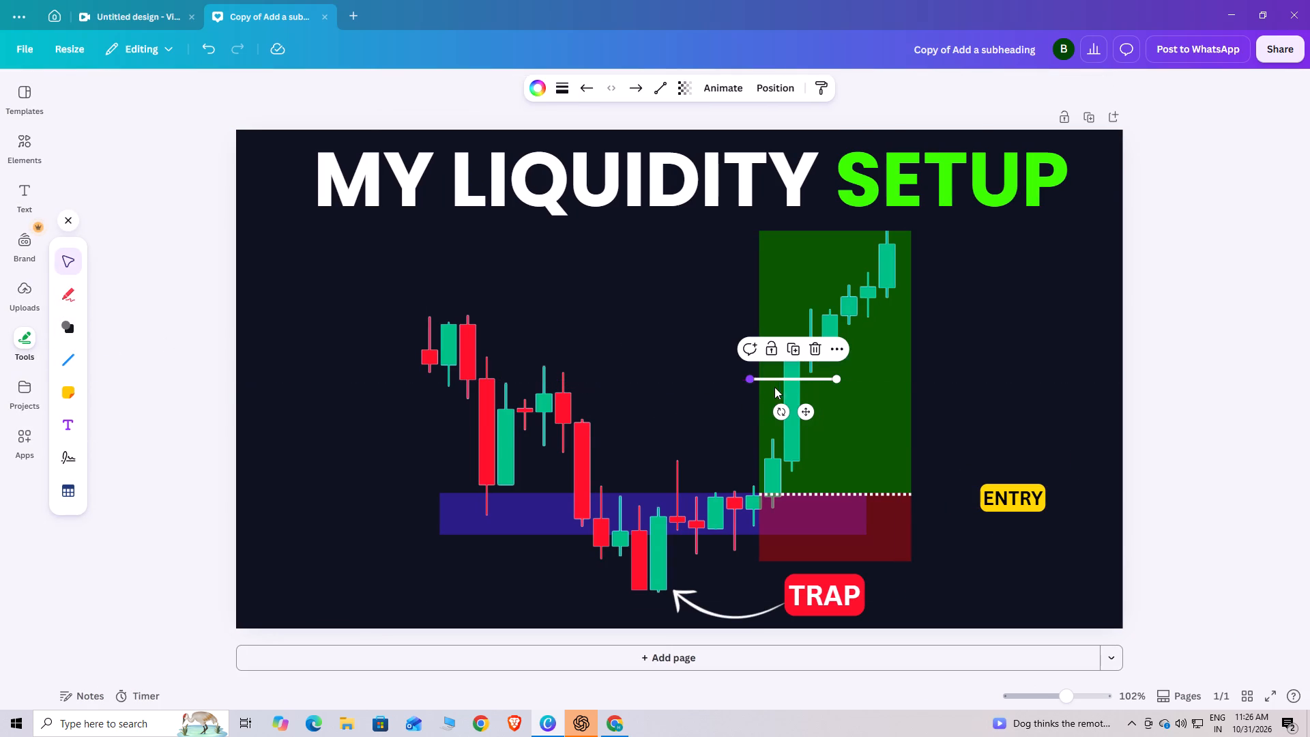
pyautogui.moveTo(781, 381); pyautogui.dragTo(935, 559)
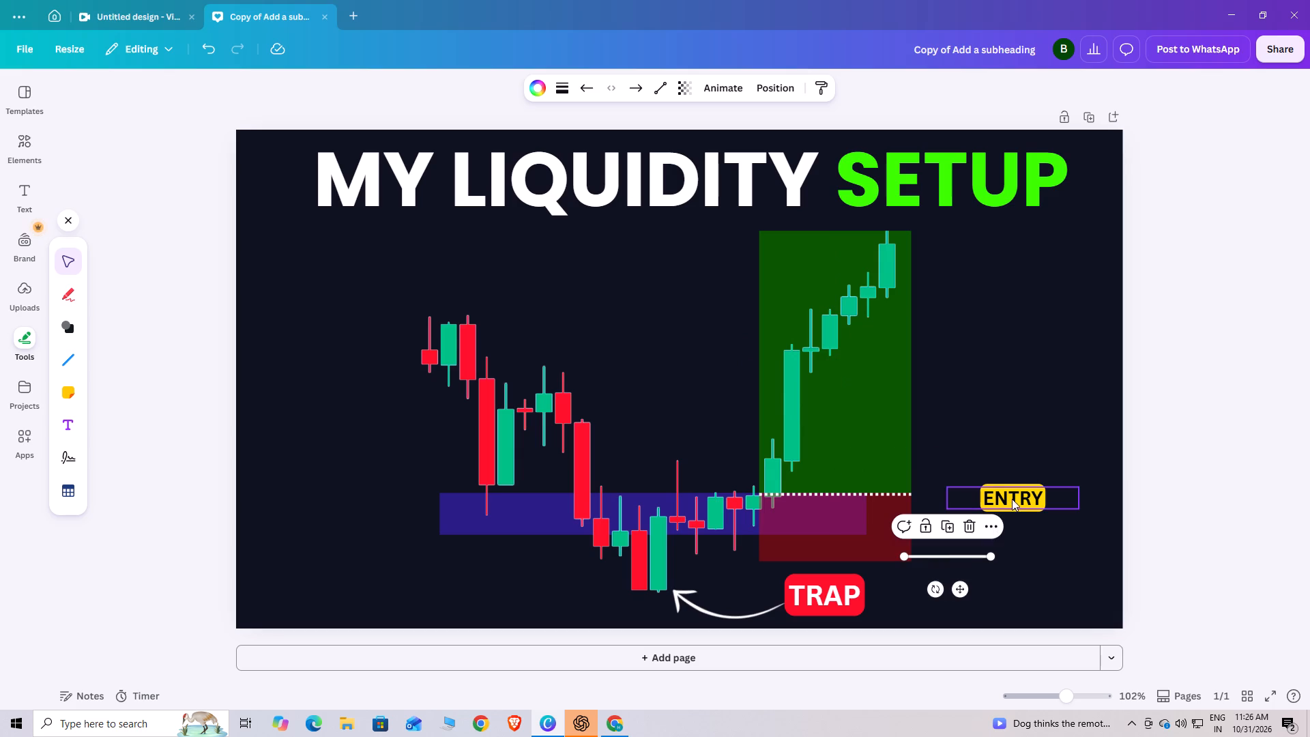
pyautogui.moveTo(1015, 497); pyautogui.dragTo(1071, 493)
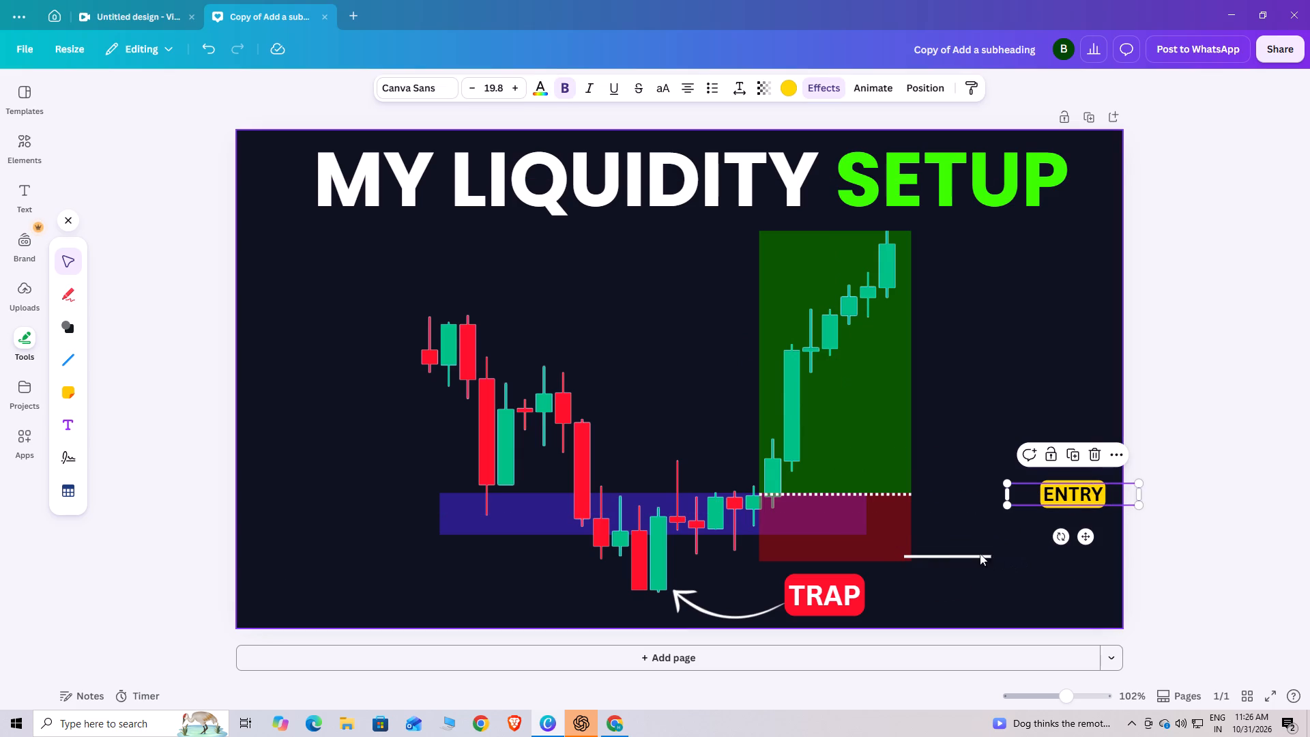
pyautogui.moveTo(969, 558); pyautogui.dragTo(995, 498)
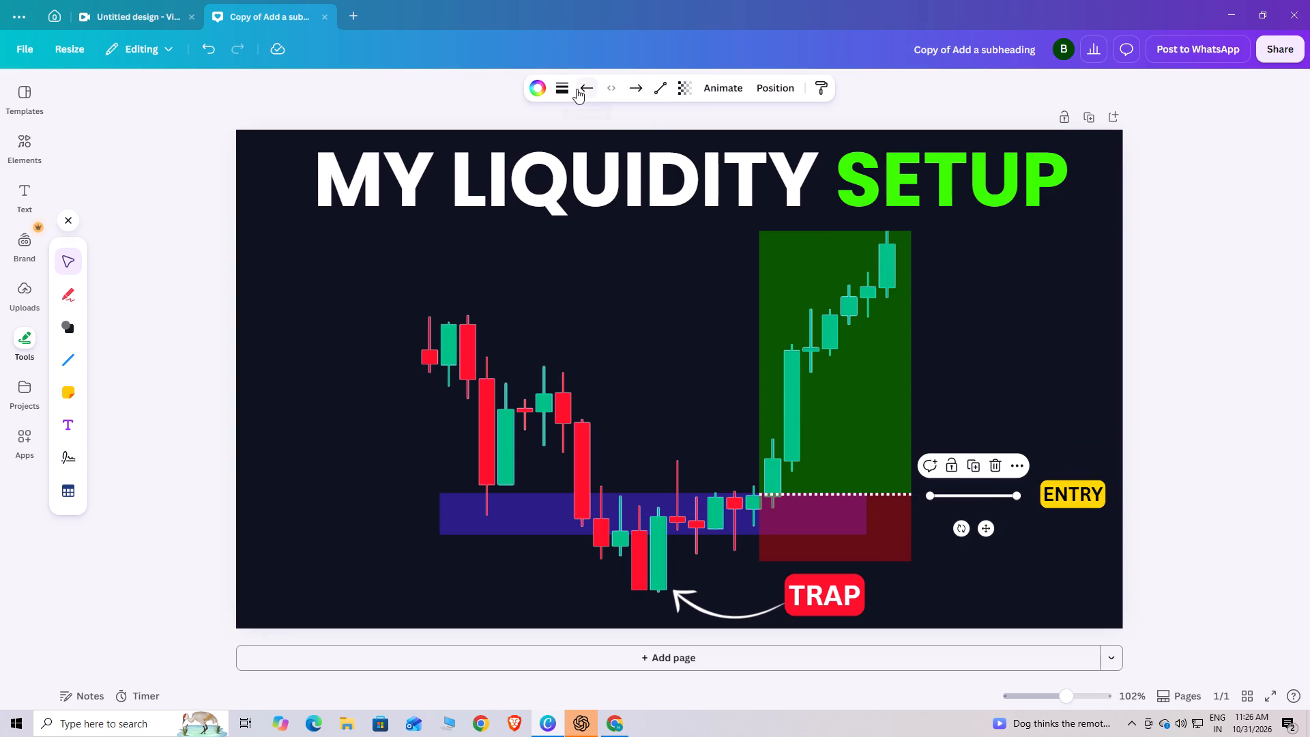
# Give the white line a solid triangular arrowhead facing the dotted line, and move the arrow and ENTRY label closer to the chart.
pyautogui.click(577, 89)
pyautogui.click(549, 154)
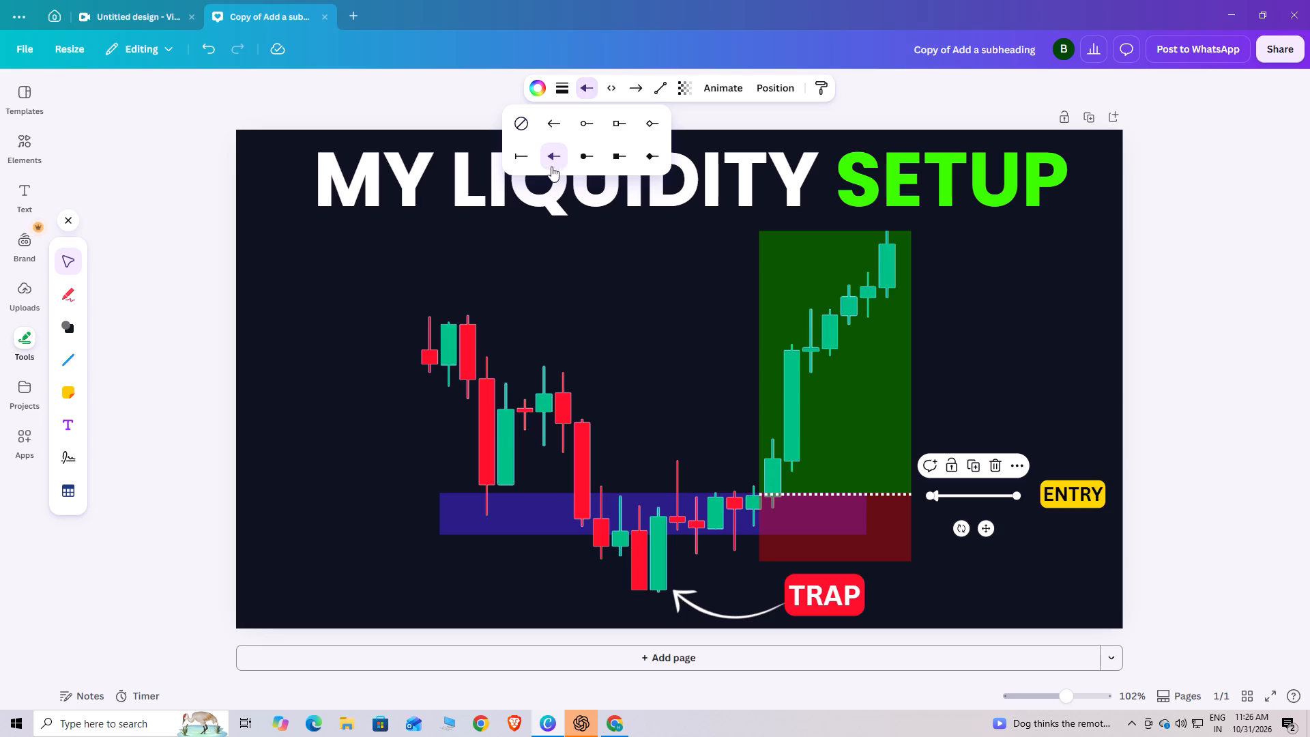
pyautogui.click(141, 382)
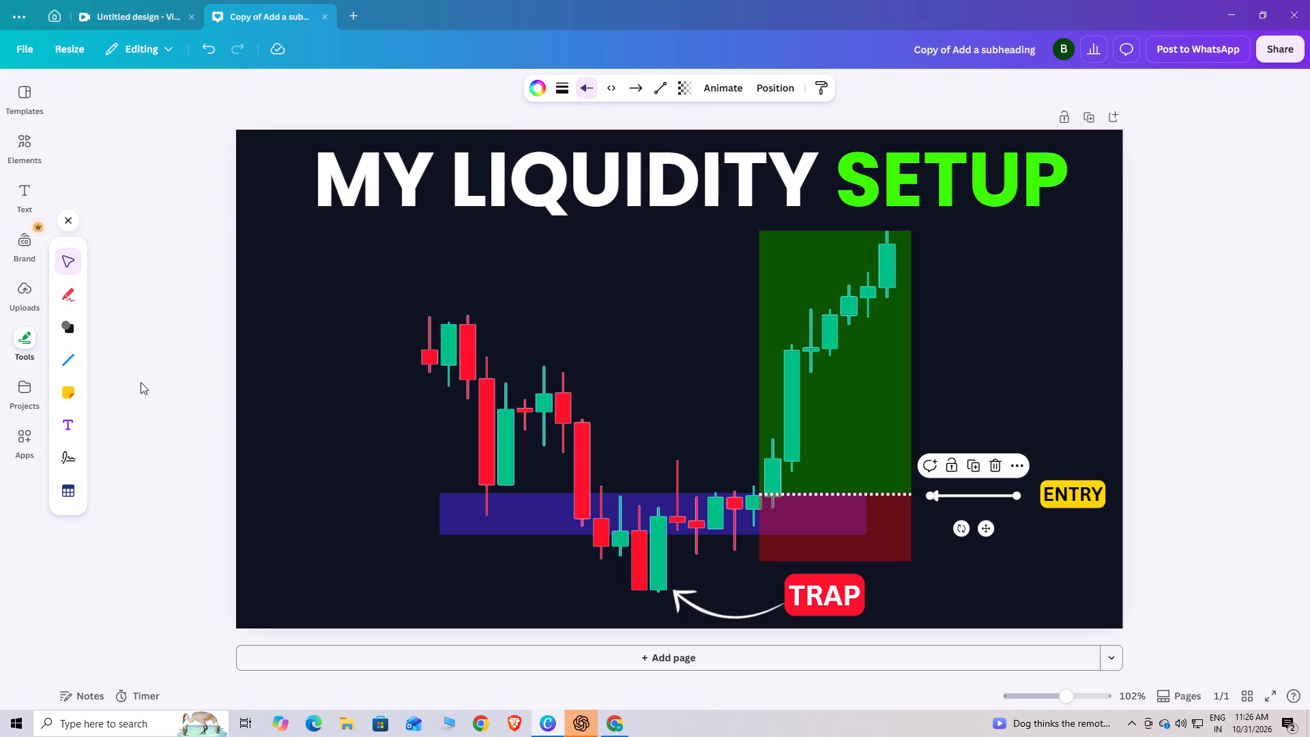
pyautogui.moveTo(961, 497); pyautogui.dragTo(952, 497)
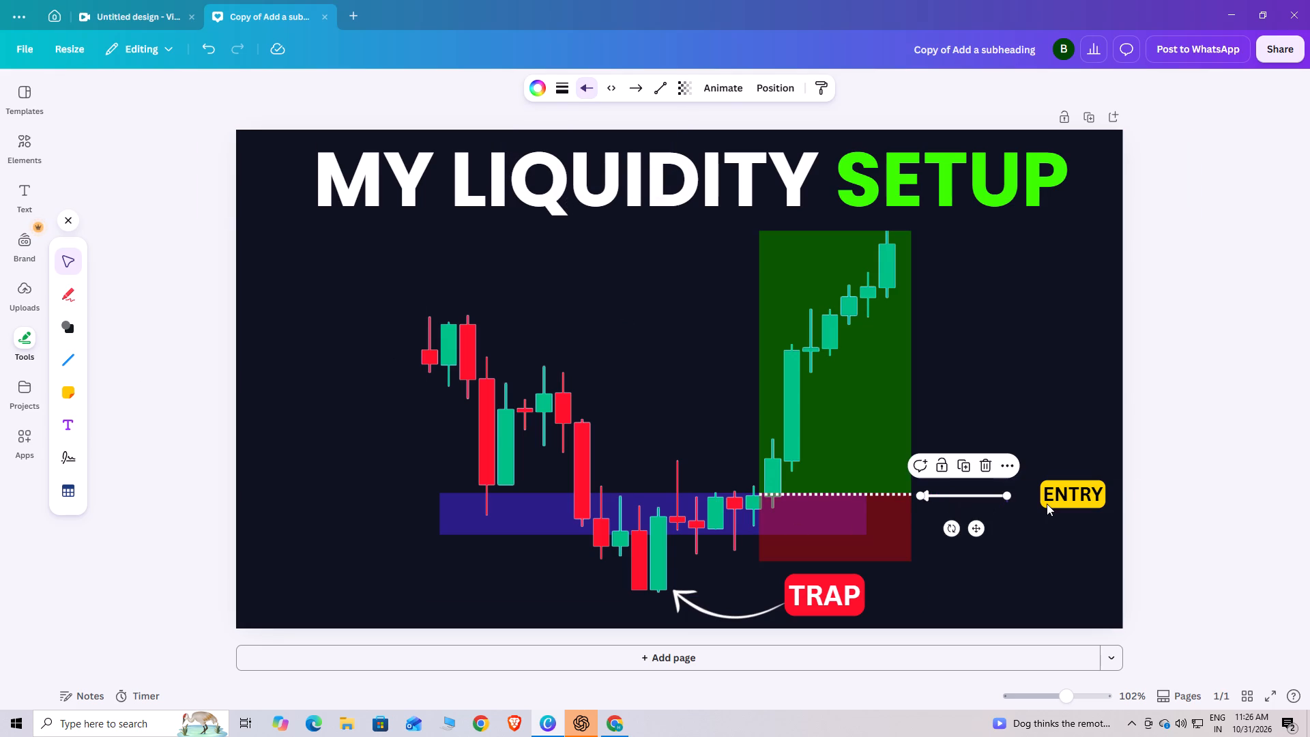
pyautogui.moveTo(1062, 495); pyautogui.dragTo(1034, 497)
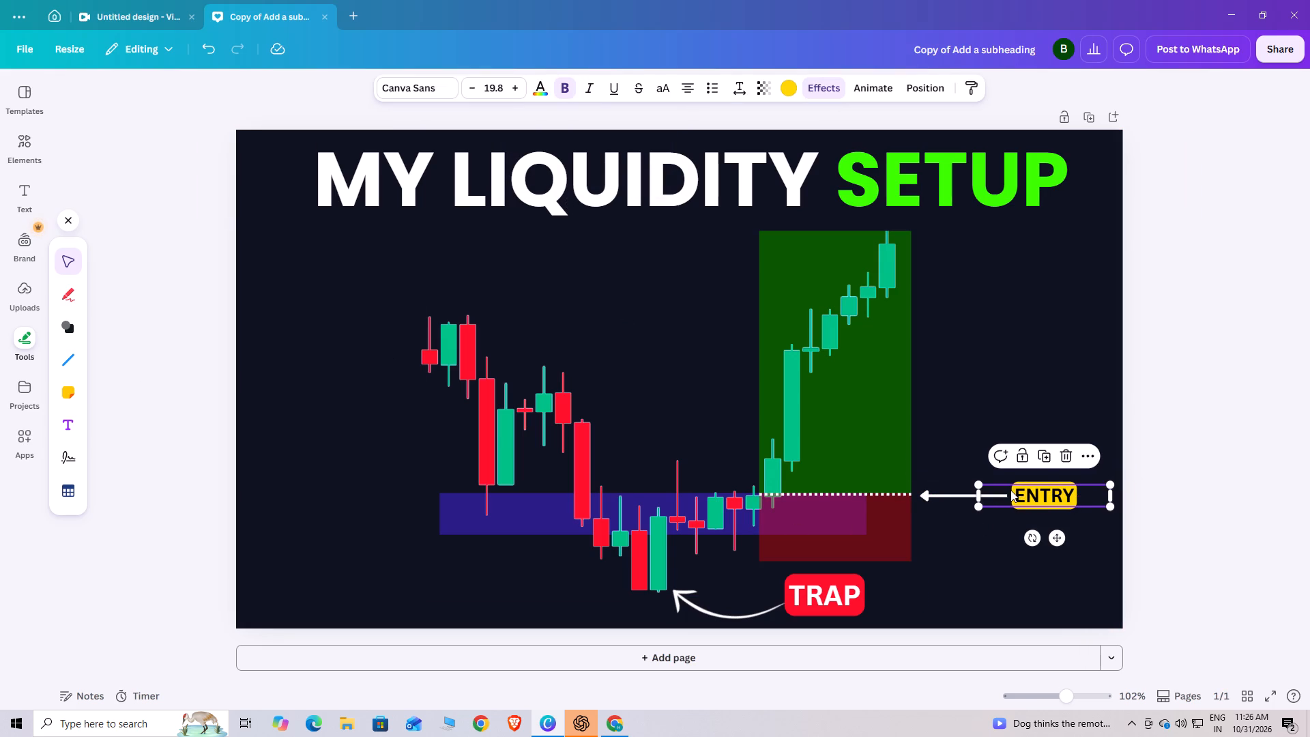
# Duplicate the ENTRY label, place the copy above it beside the green zone, and replace its text with "TP".
pyautogui.click(1046, 457)
pyautogui.moveTo(1051, 509); pyautogui.dragTo(1015, 348)
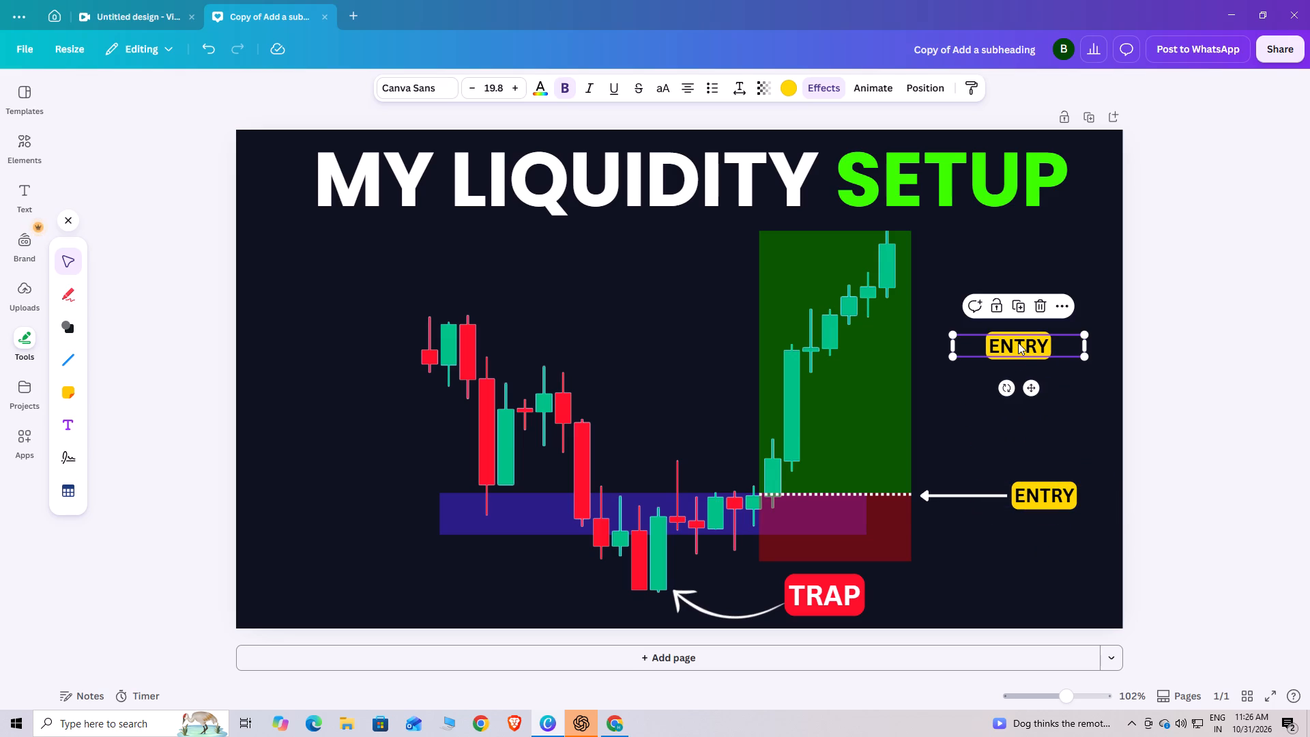
pyautogui.click(1018, 343)
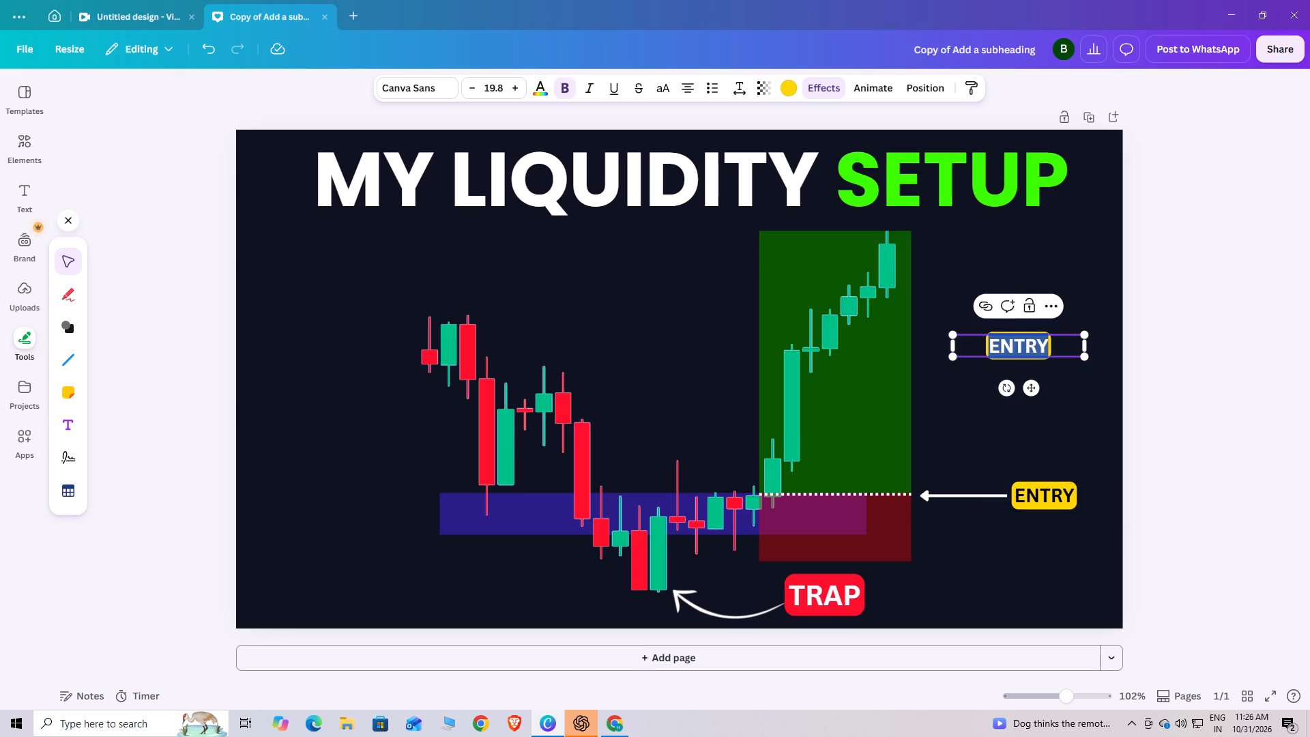
pyautogui.press('t')
pyautogui.press('p')
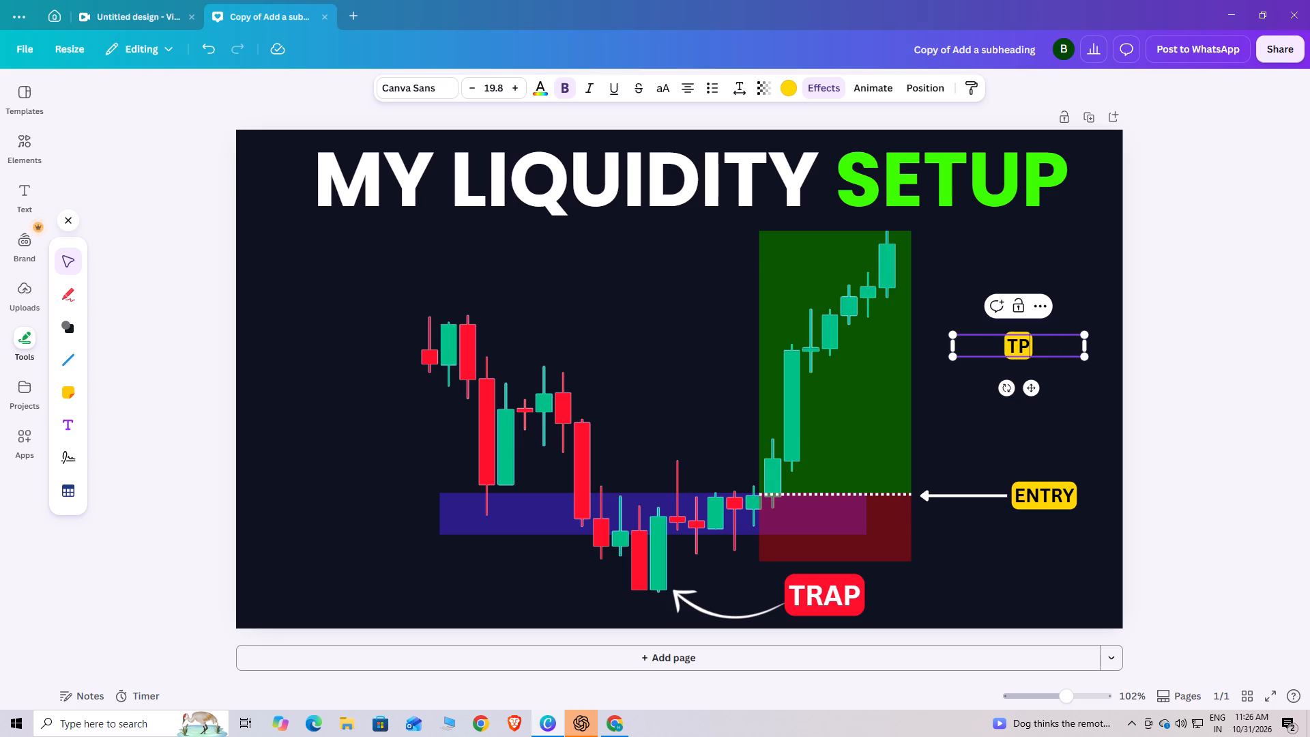
# Change the TP label's background effect colour to the bright green used for the word SETUP.
pyautogui.click(783, 89)
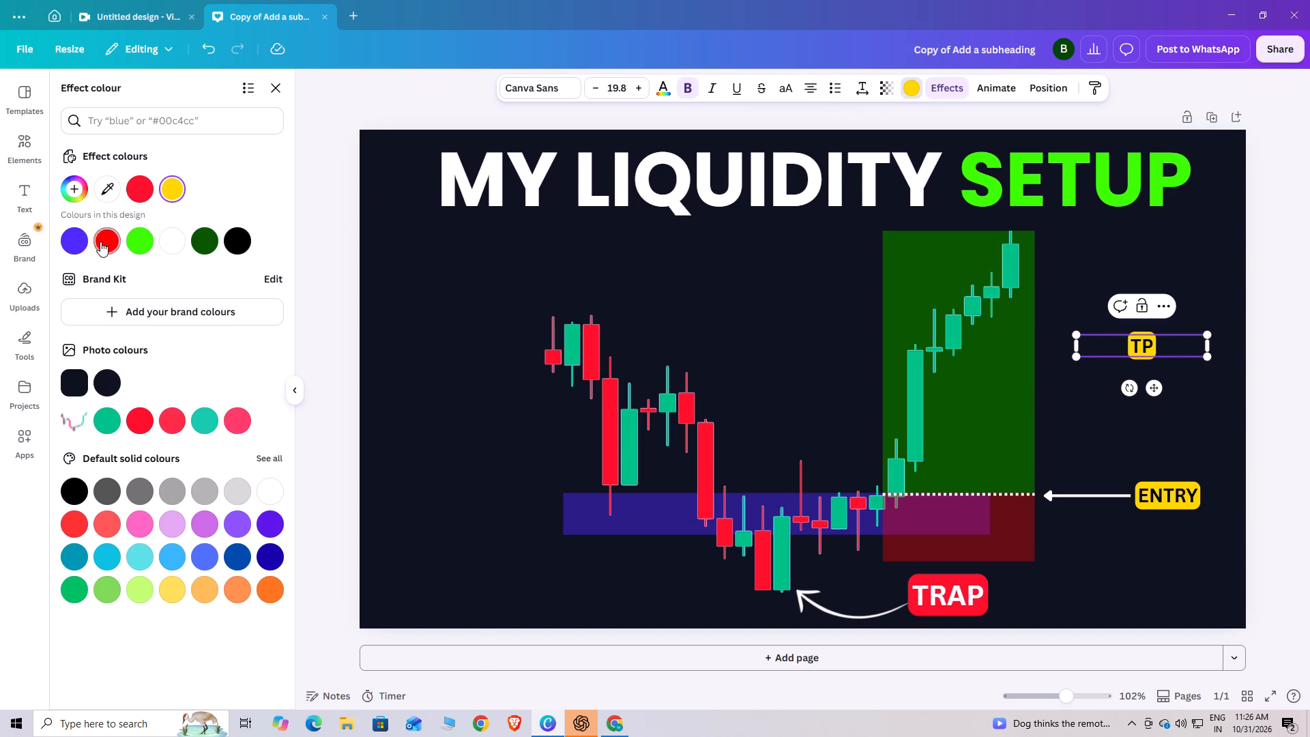
pyautogui.click(137, 241)
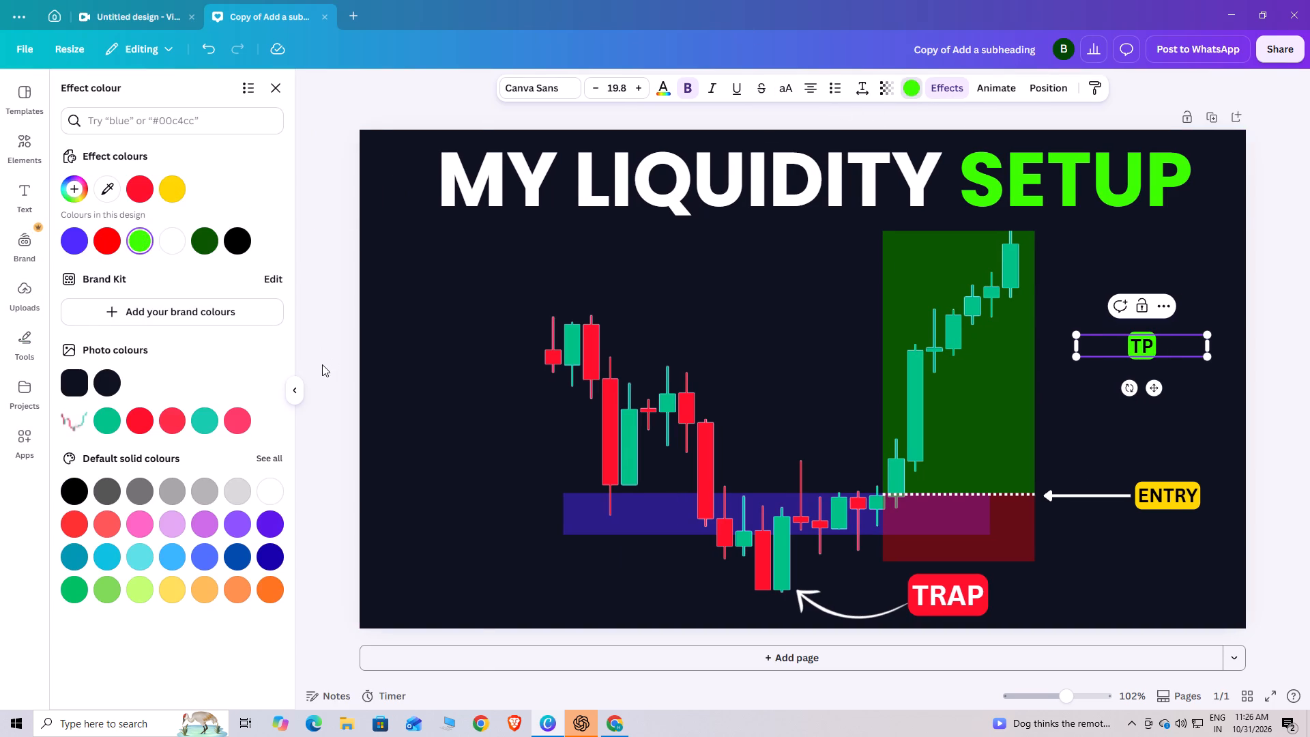
pyautogui.click(306, 360)
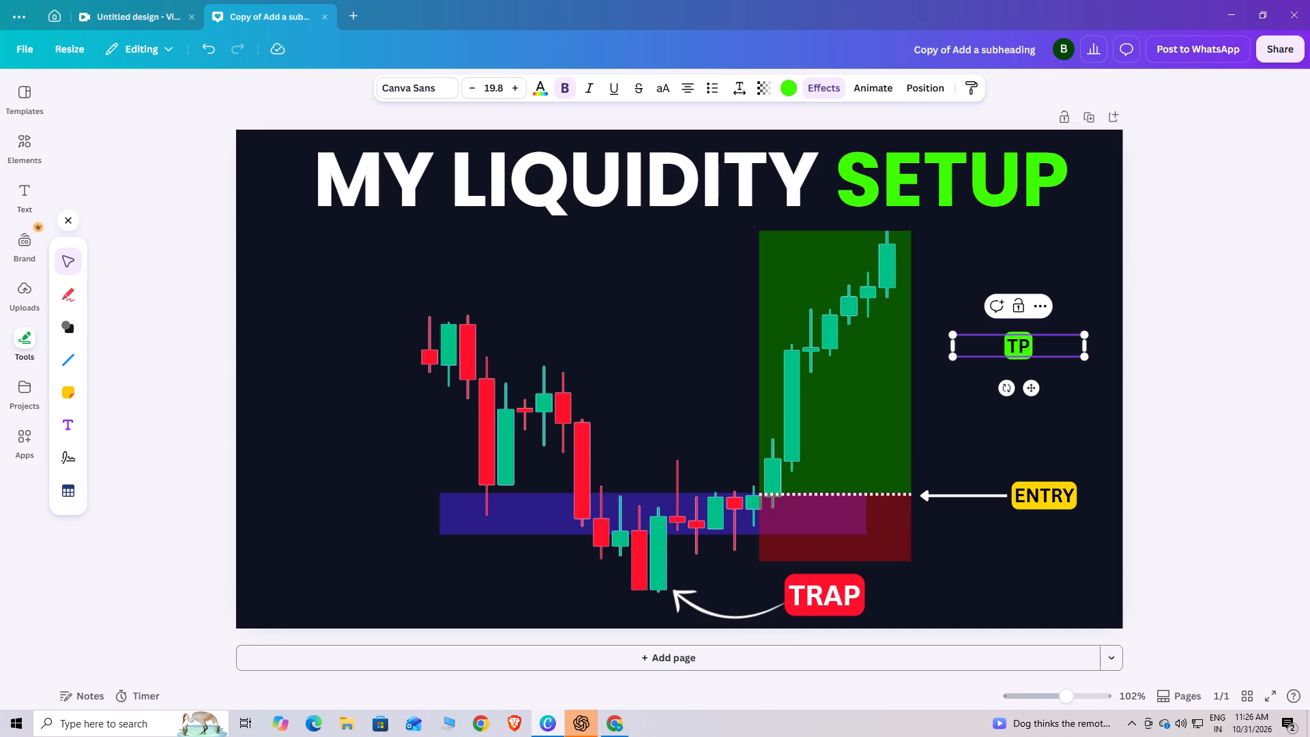
# Change the dotted line at the entry level to a solid line style.
pyautogui.click(837, 497)
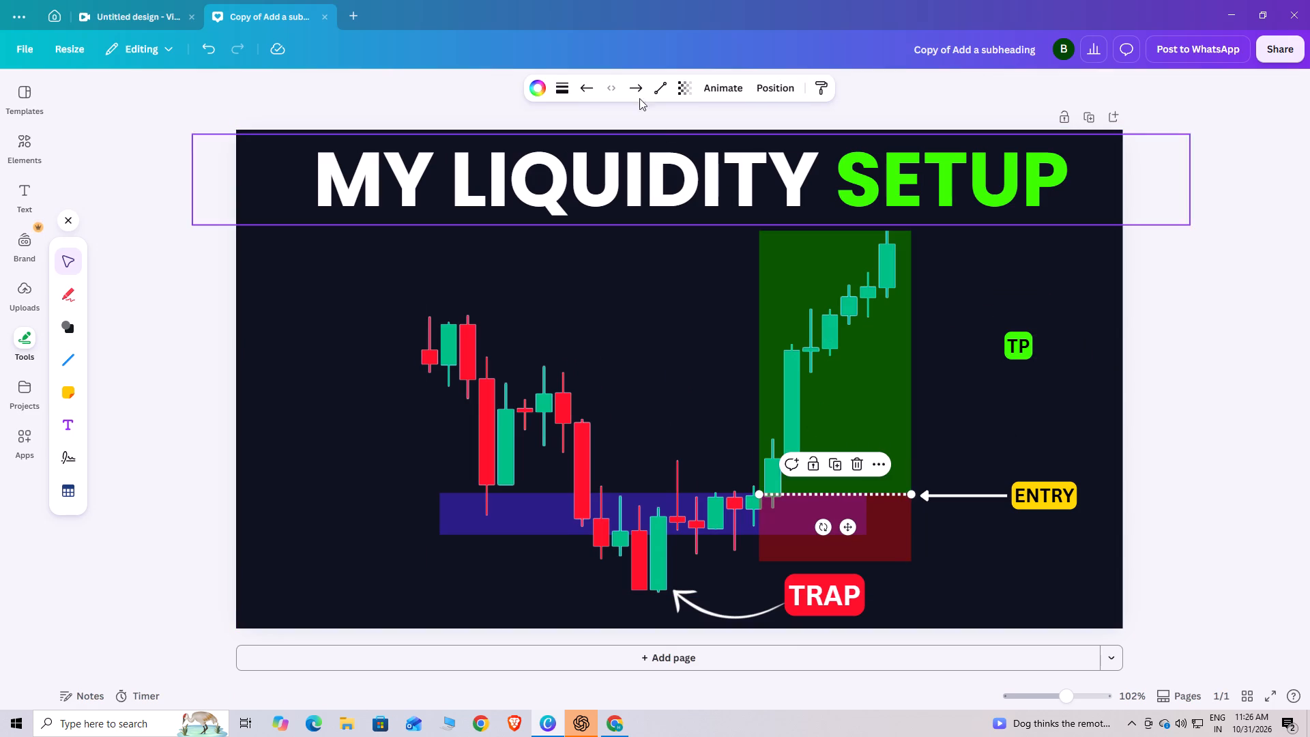
pyautogui.click(557, 95)
pyautogui.click(490, 133)
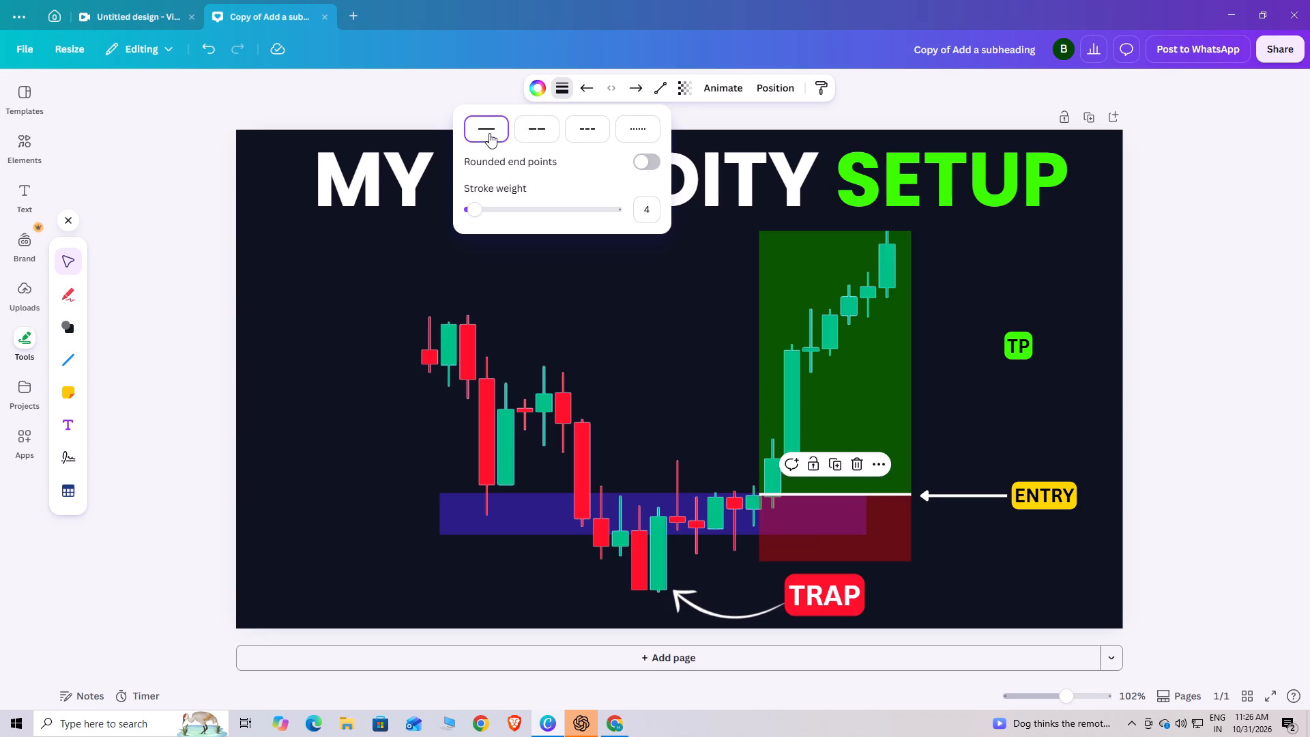
pyautogui.doubleClick(207, 329)
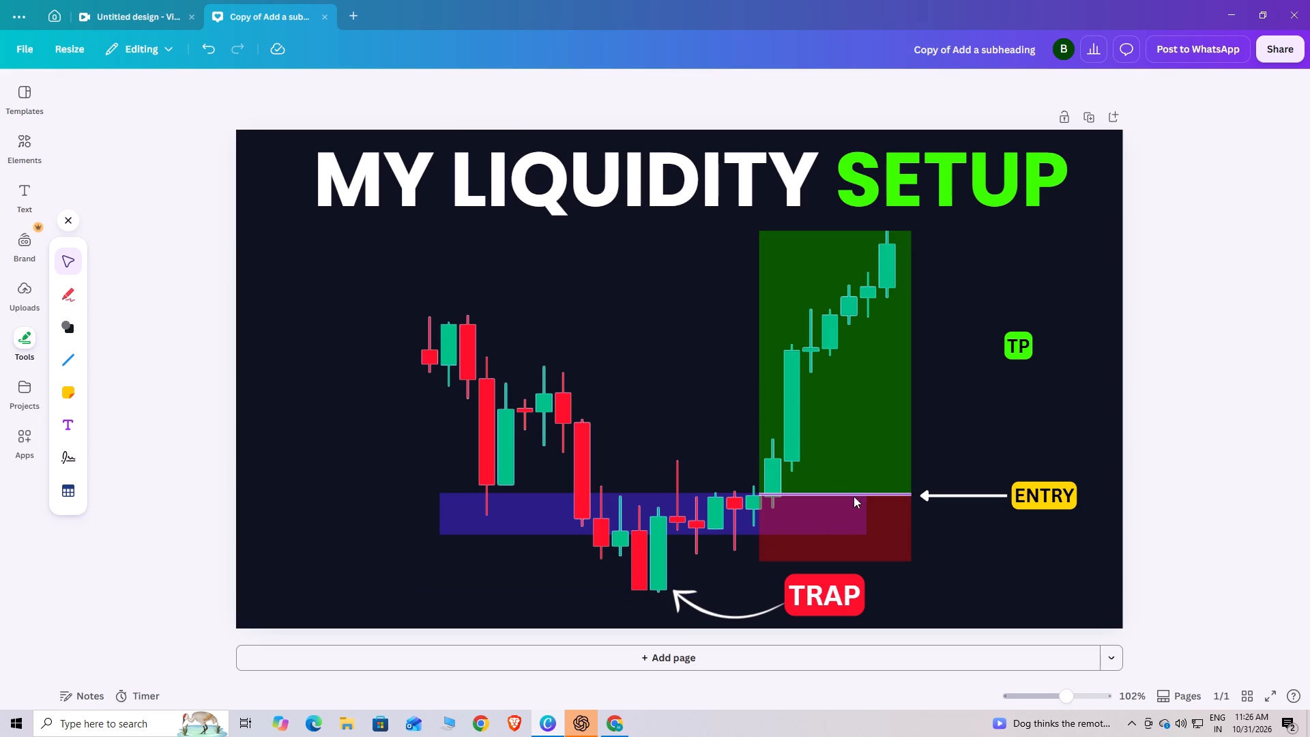
# Duplicate the solid white entry line and place the copy along the top edge of the green zone.
pyautogui.click(854, 493)
pyautogui.click(839, 462)
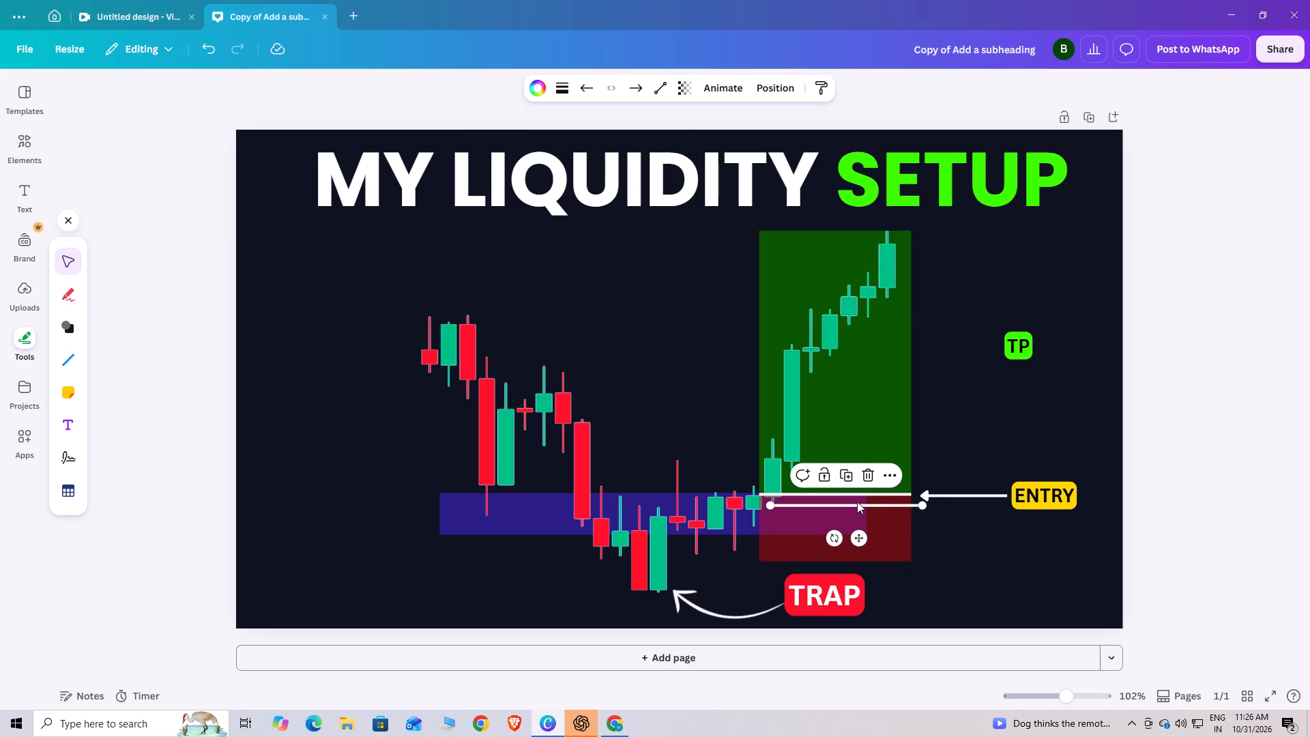
pyautogui.moveTo(857, 502); pyautogui.dragTo(842, 231)
# Move the TP label just outside the green zone's upper corner, near the end of the top white line.
pyautogui.moveTo(1008, 335); pyautogui.dragTo(940, 233)
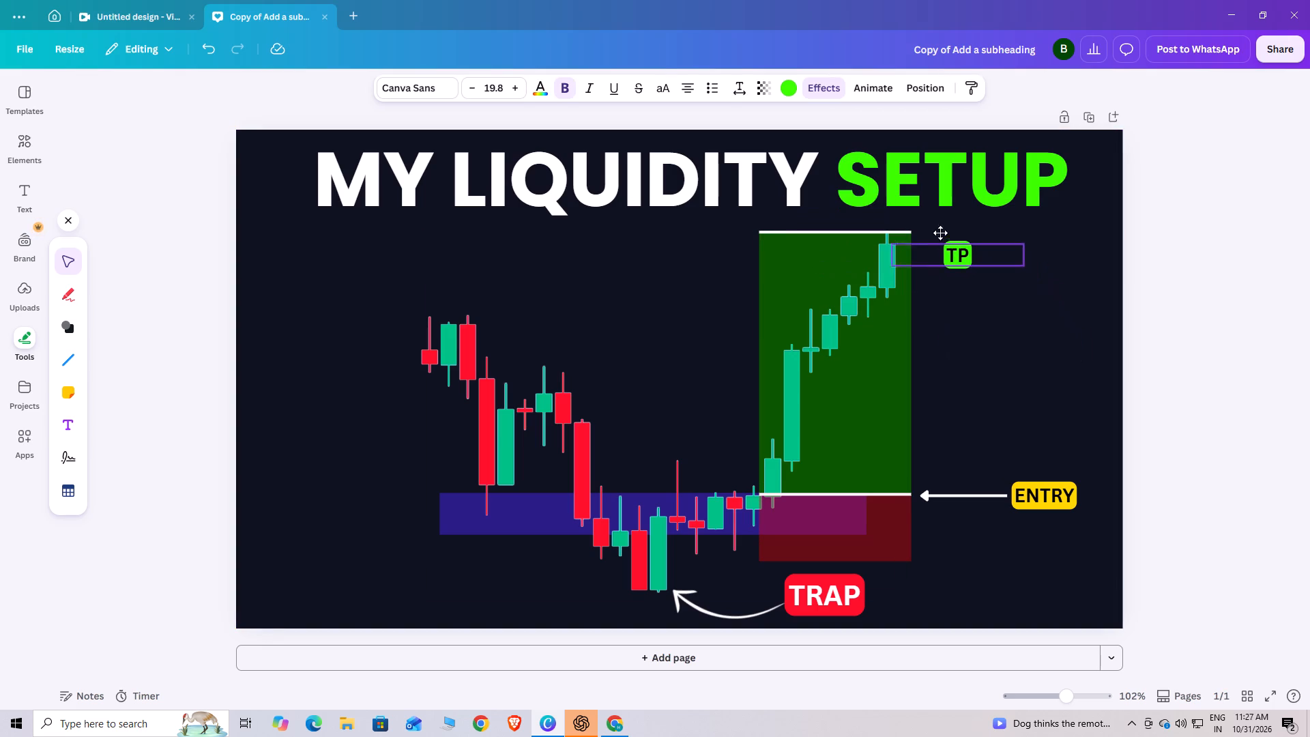
pyautogui.moveTo(940, 233); pyautogui.dragTo(927, 228)
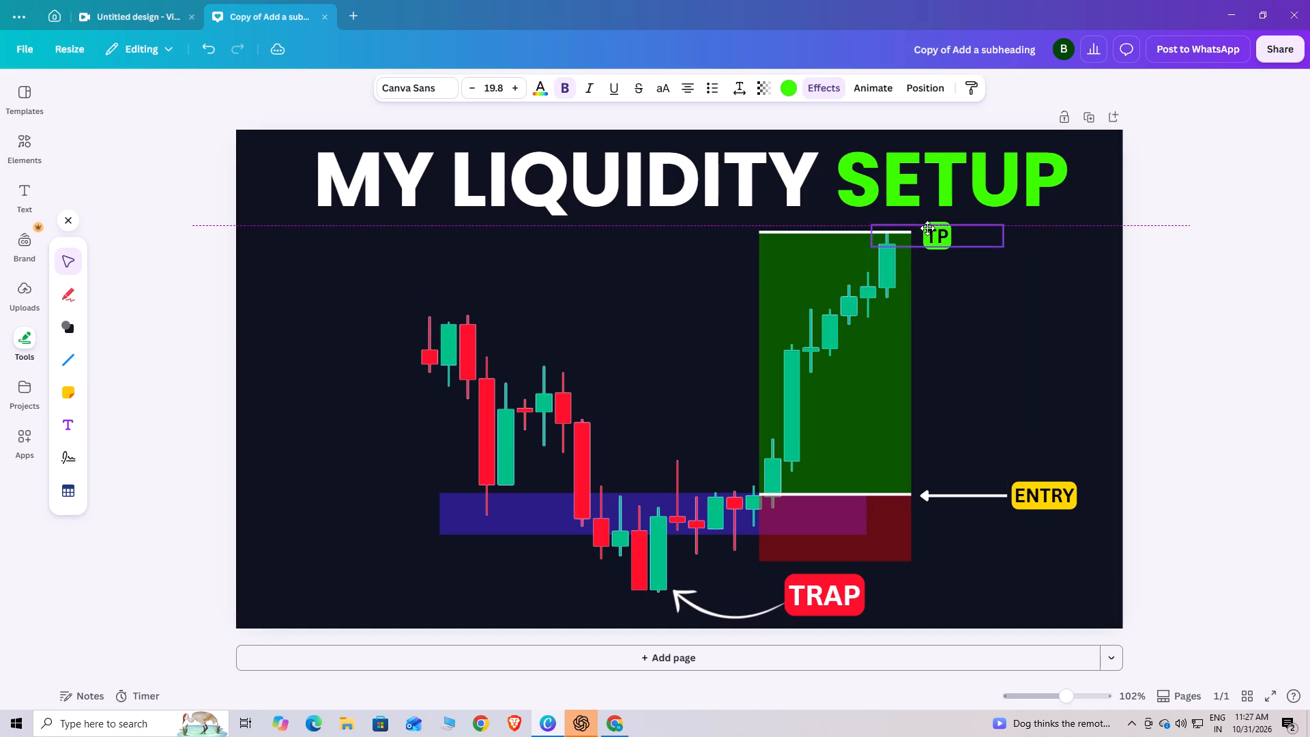
pyautogui.moveTo(927, 228); pyautogui.dragTo(928, 233)
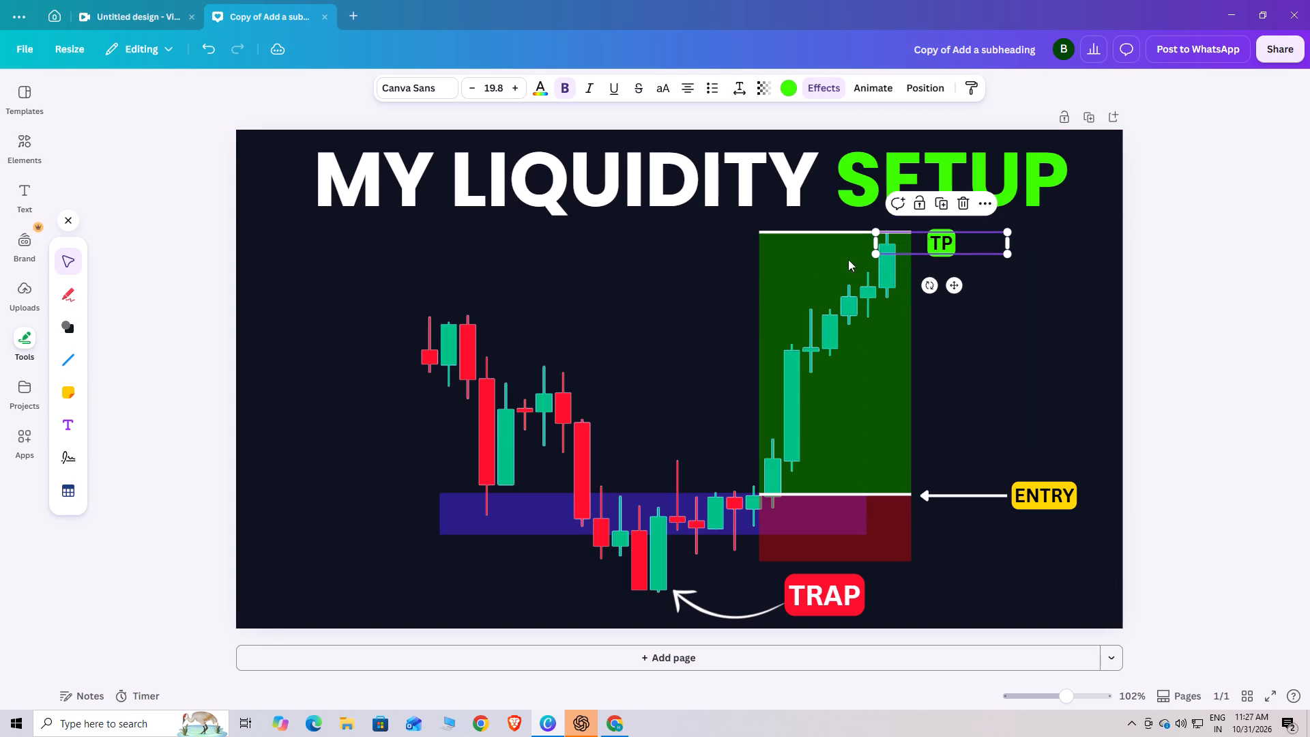
pyautogui.click(287, 385)
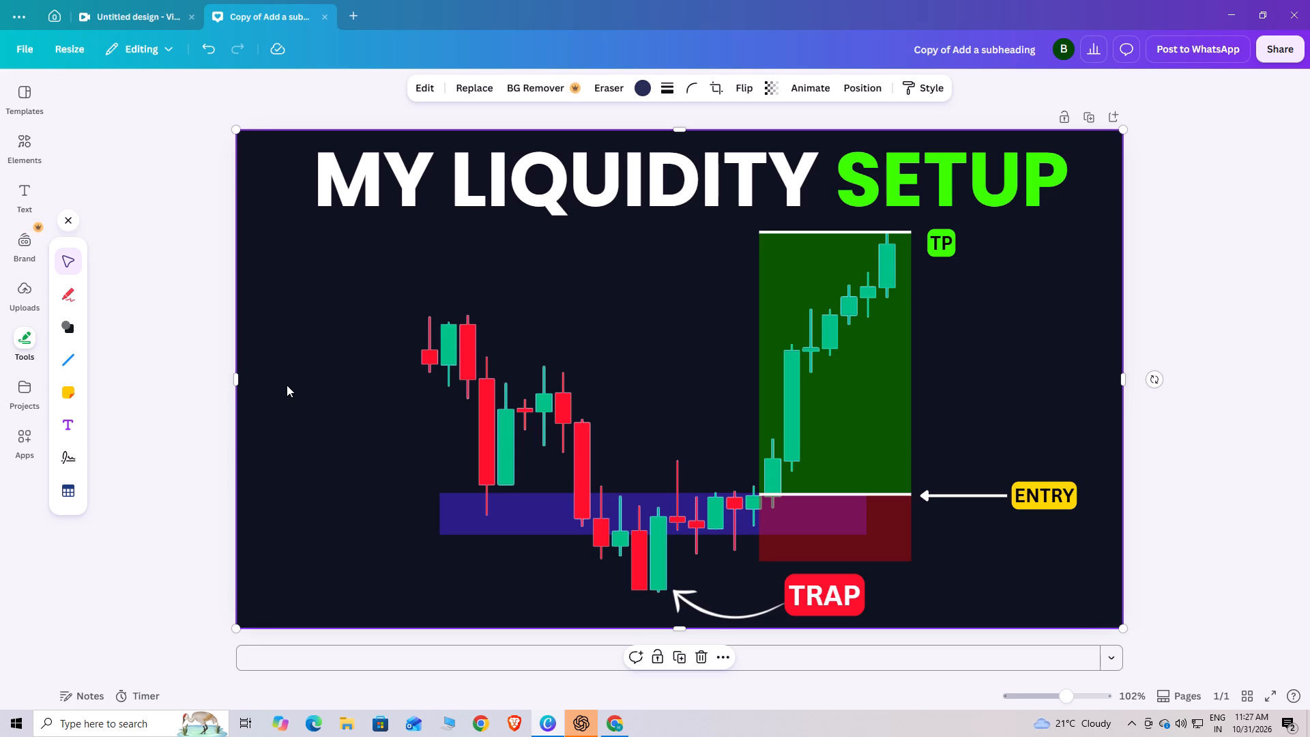
# Widen the green and red zones slightly outward so both reach the tip of the ENTRY arrow.
pyautogui.click(903, 410)
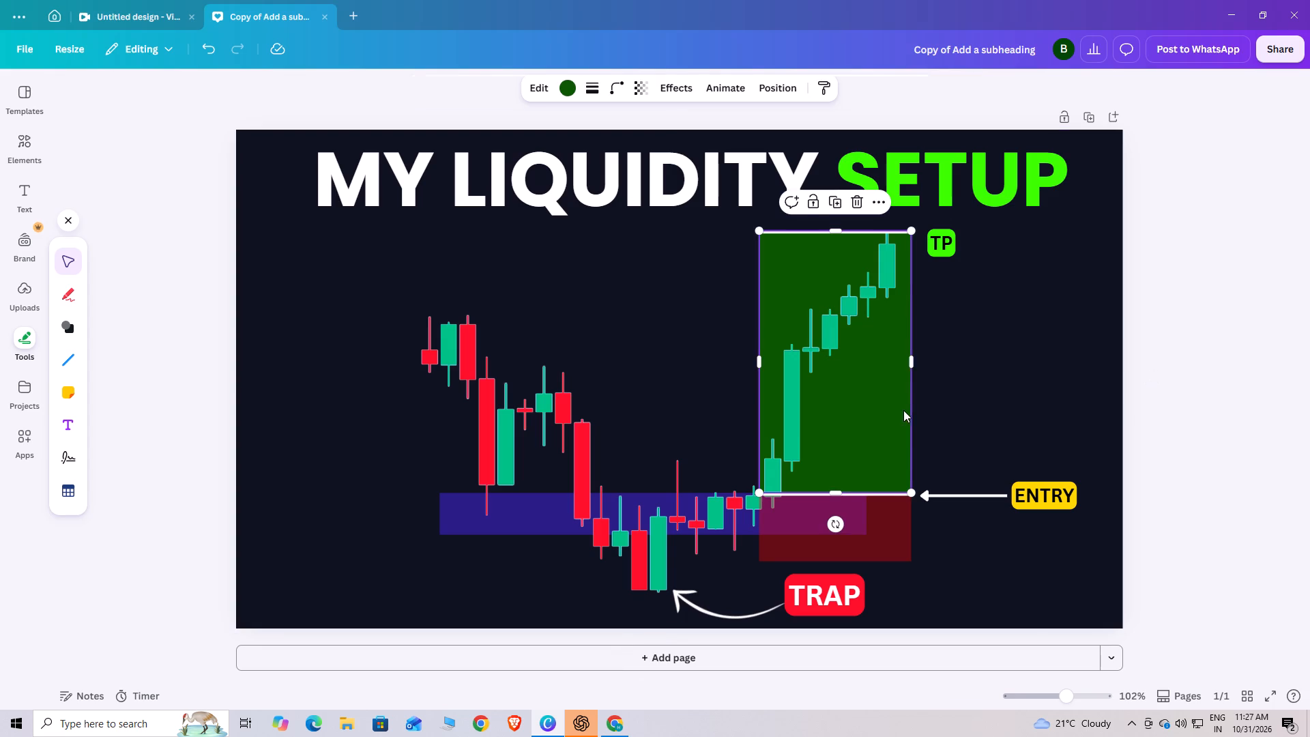
pyautogui.click(912, 365)
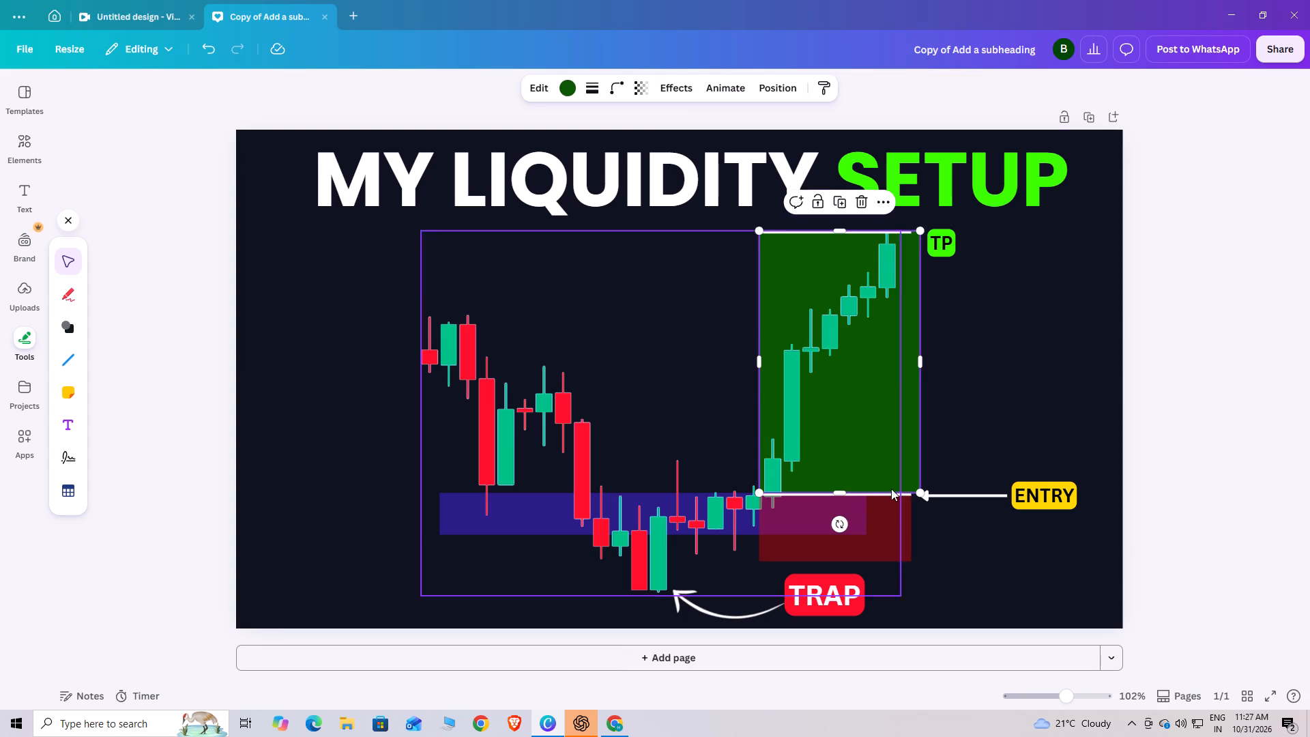
pyautogui.click(902, 517)
pyautogui.moveTo(909, 523); pyautogui.dragTo(920, 523)
pyautogui.click(190, 362)
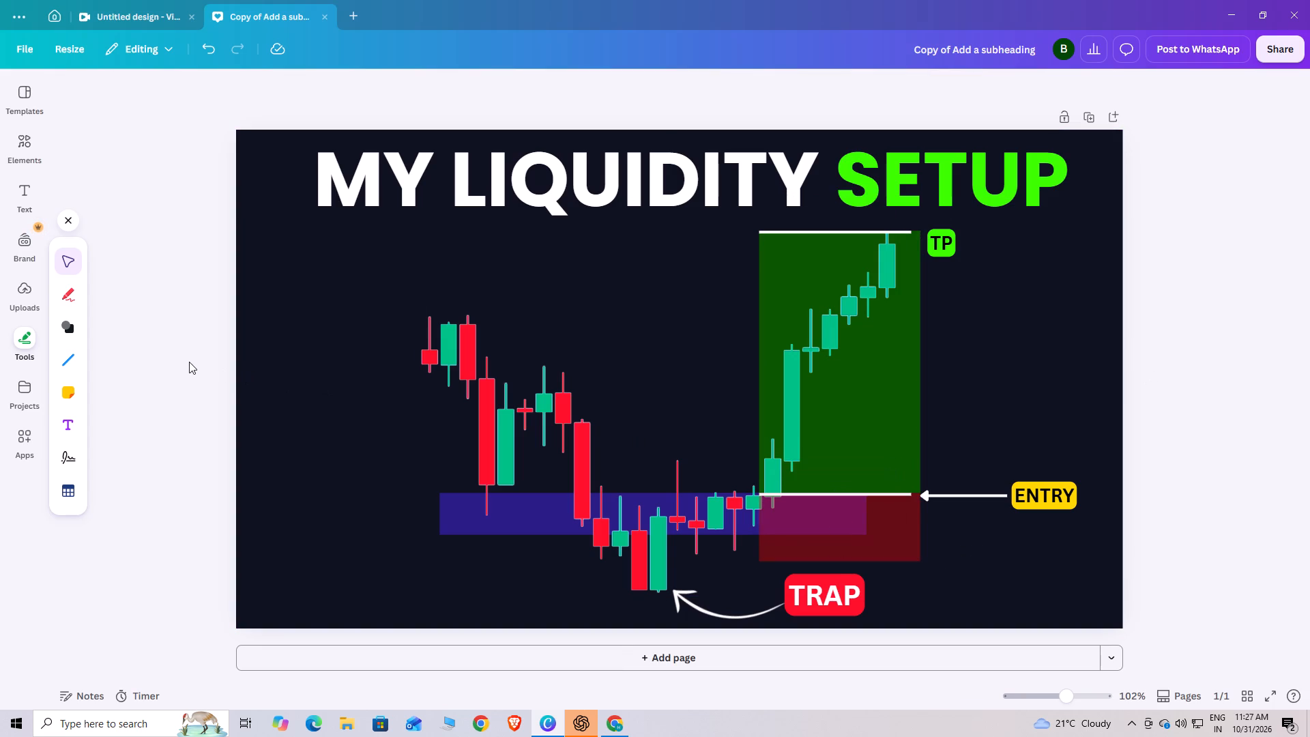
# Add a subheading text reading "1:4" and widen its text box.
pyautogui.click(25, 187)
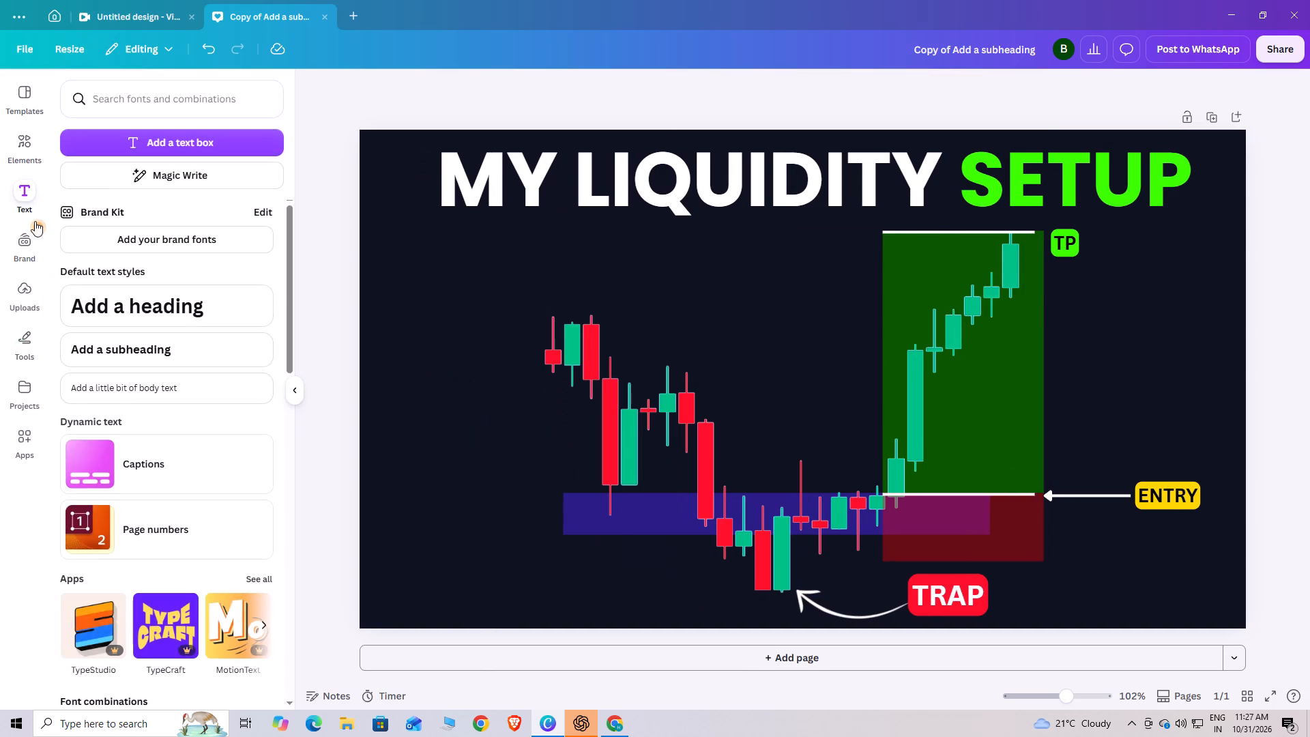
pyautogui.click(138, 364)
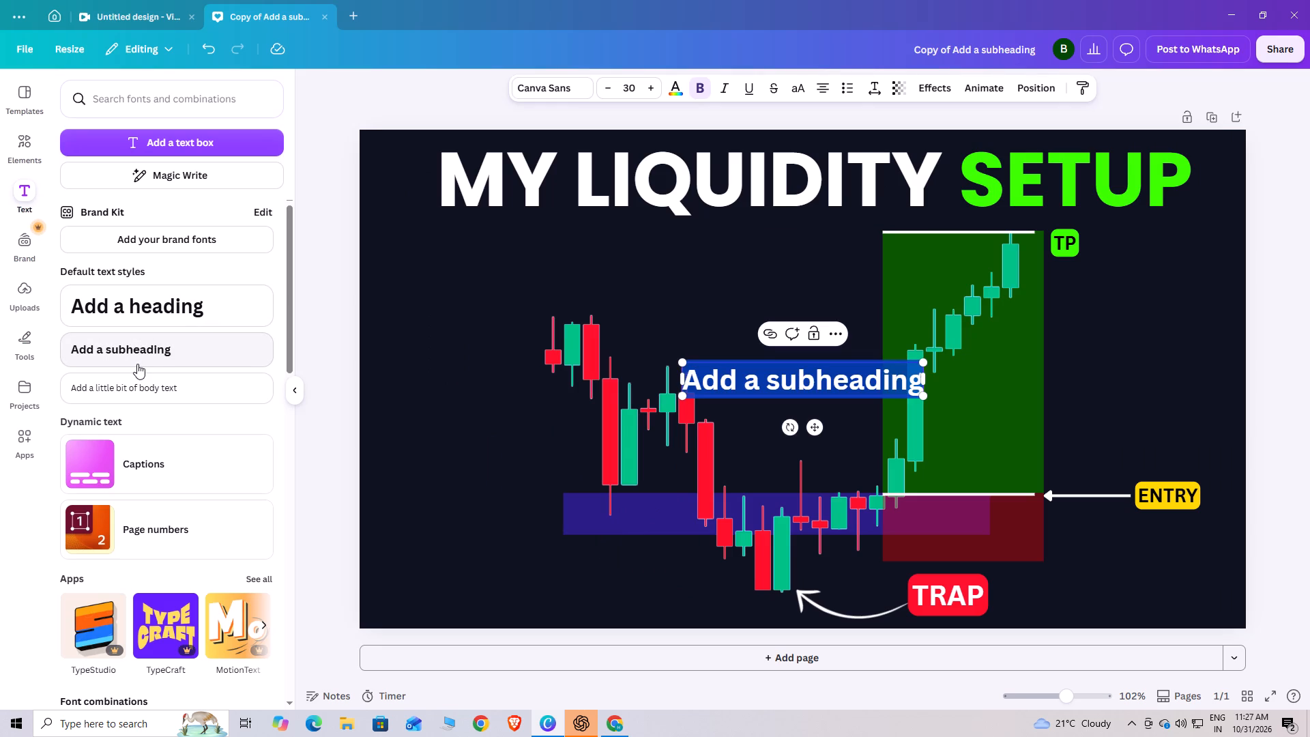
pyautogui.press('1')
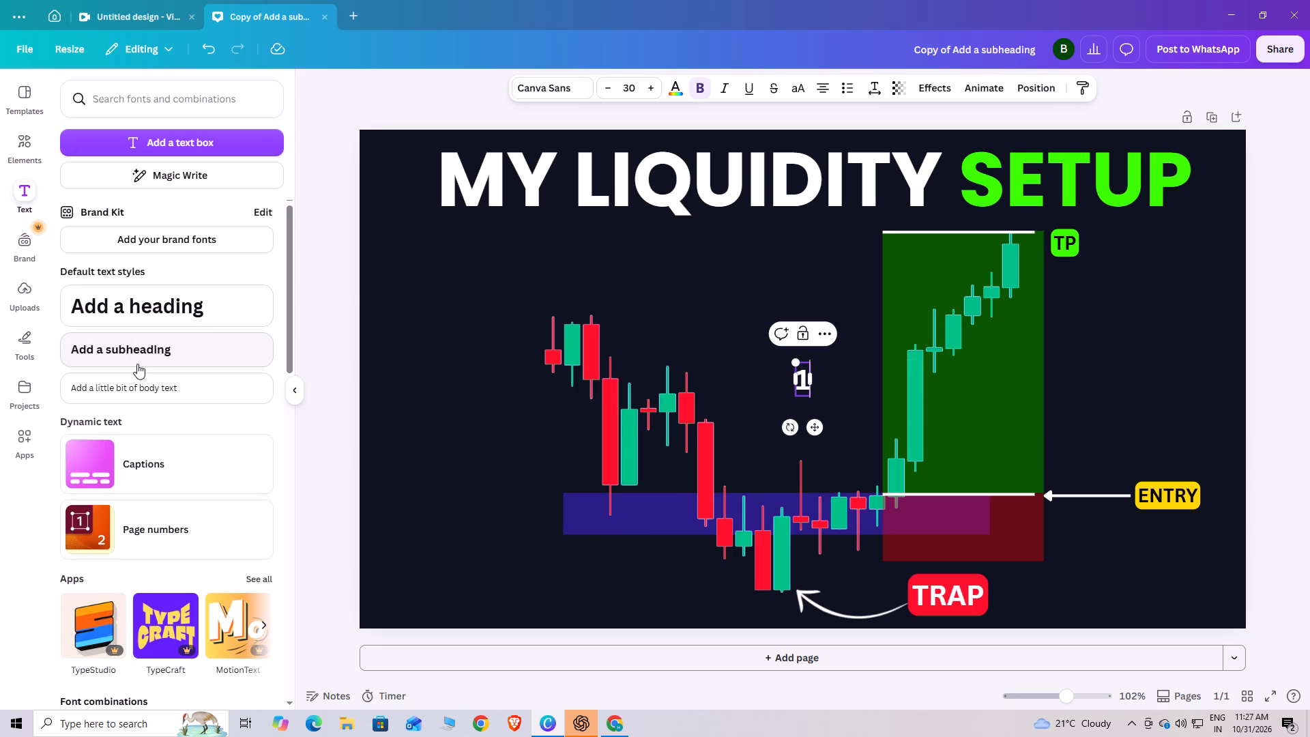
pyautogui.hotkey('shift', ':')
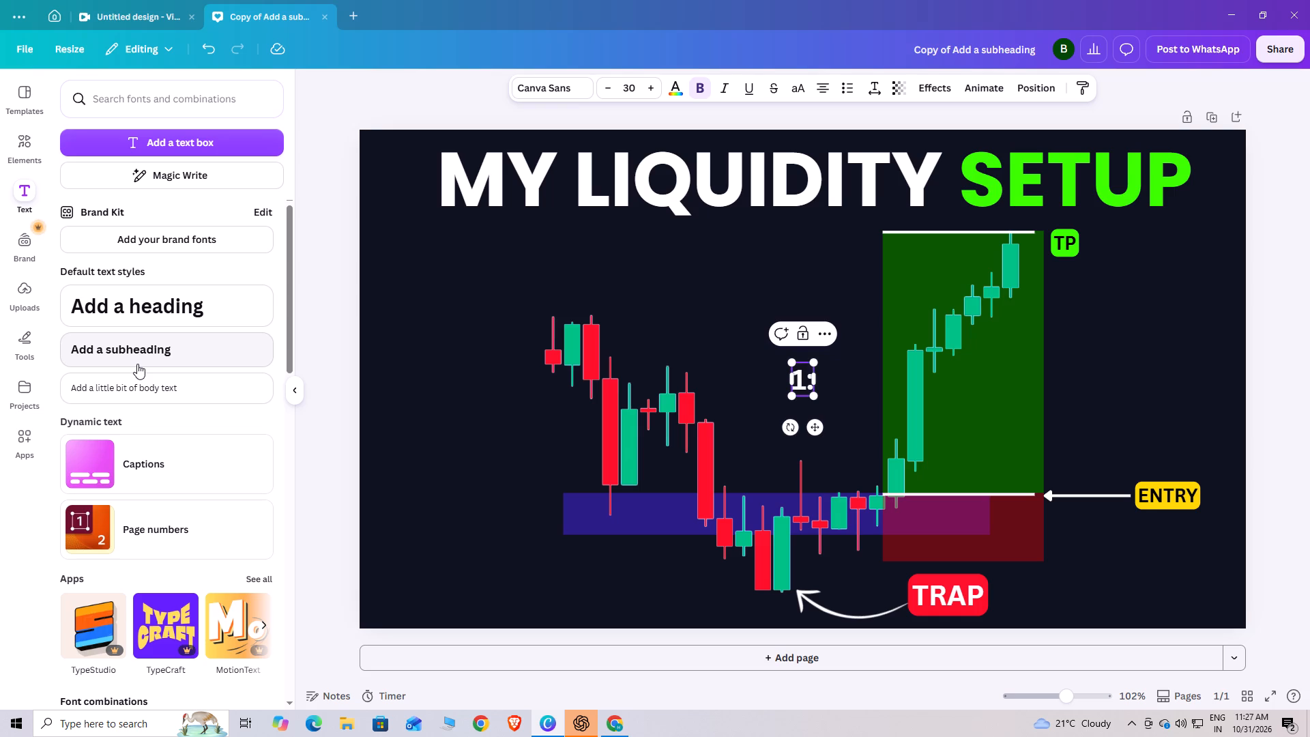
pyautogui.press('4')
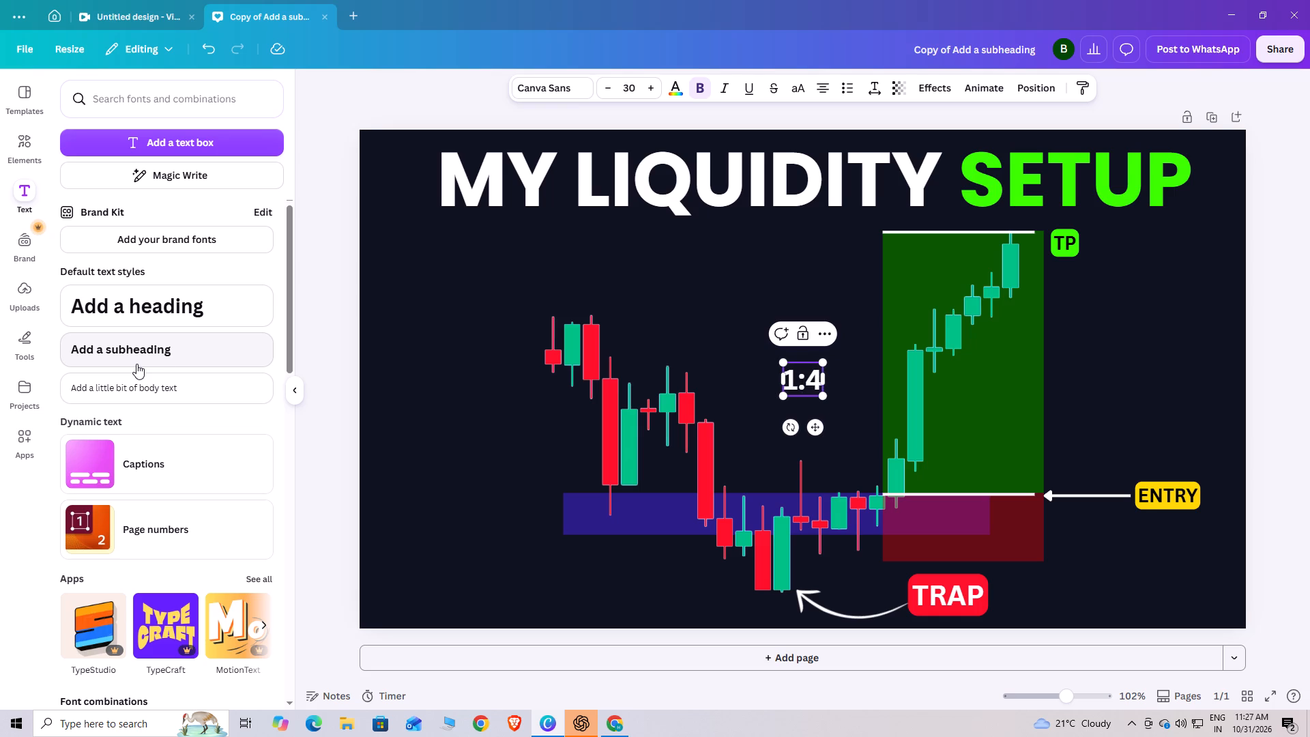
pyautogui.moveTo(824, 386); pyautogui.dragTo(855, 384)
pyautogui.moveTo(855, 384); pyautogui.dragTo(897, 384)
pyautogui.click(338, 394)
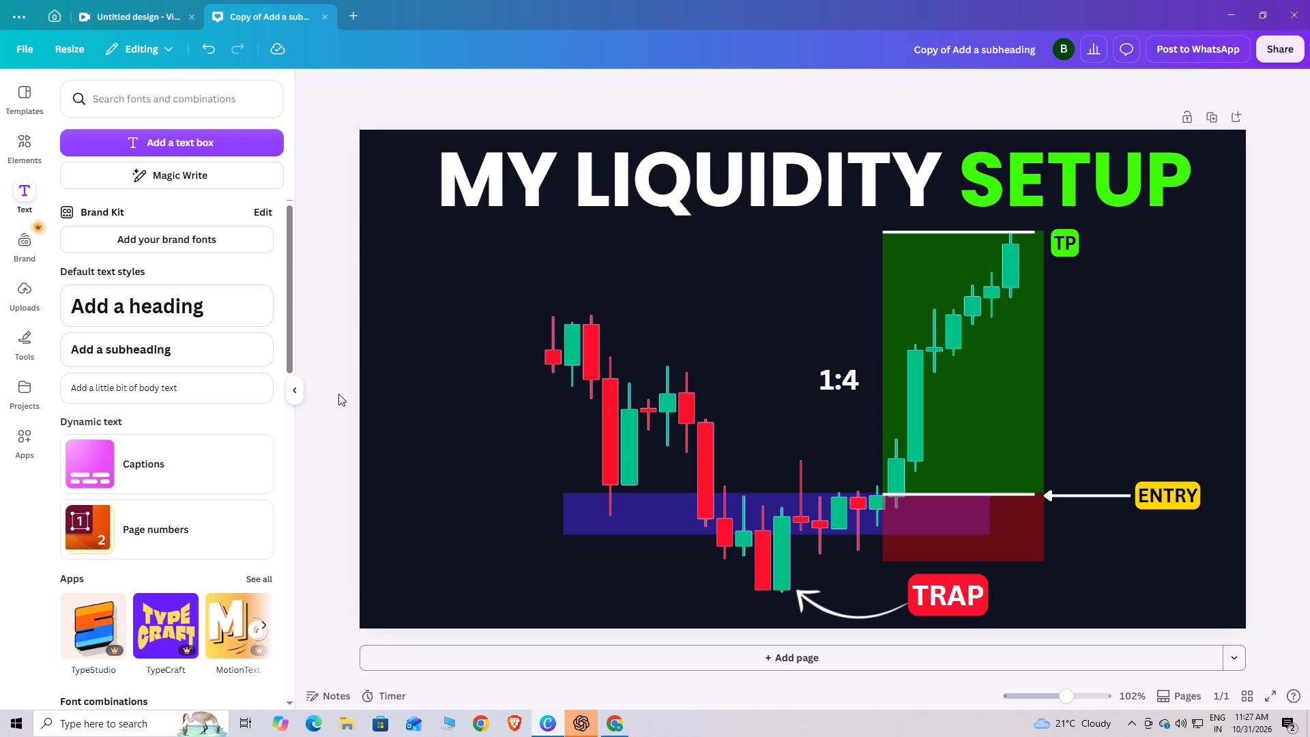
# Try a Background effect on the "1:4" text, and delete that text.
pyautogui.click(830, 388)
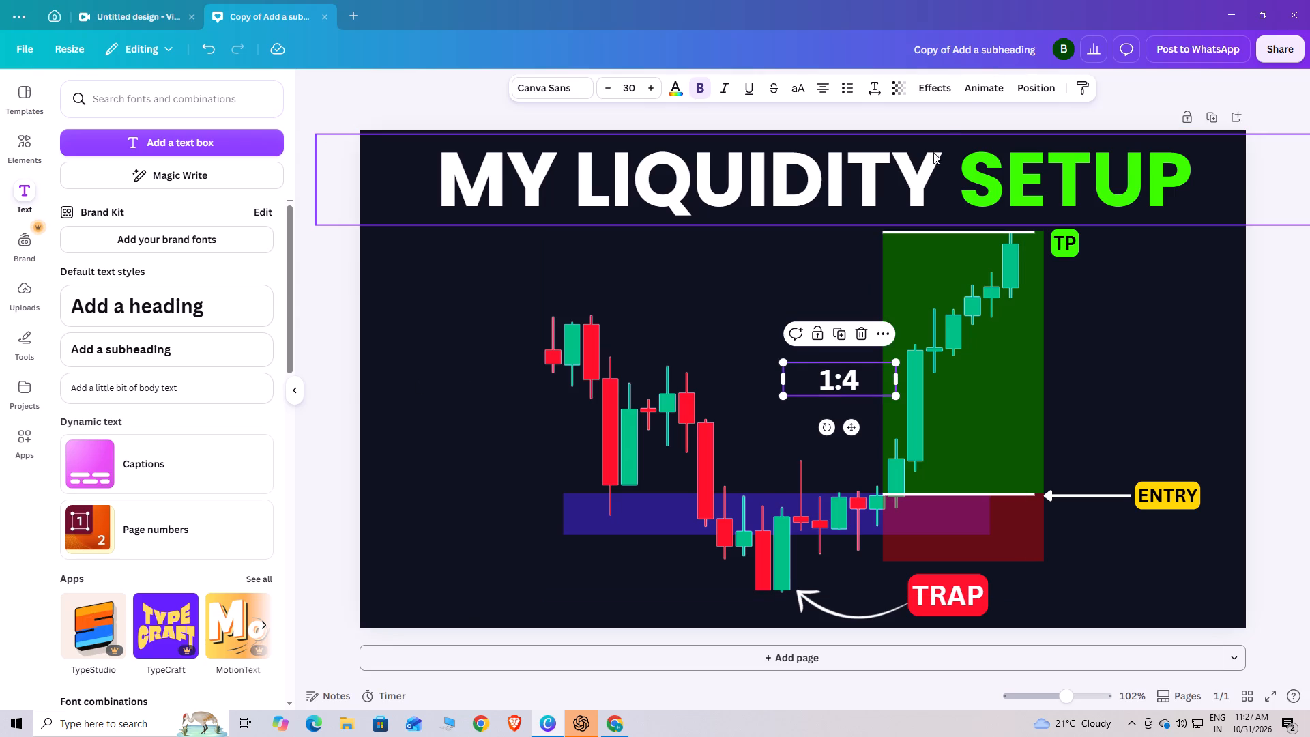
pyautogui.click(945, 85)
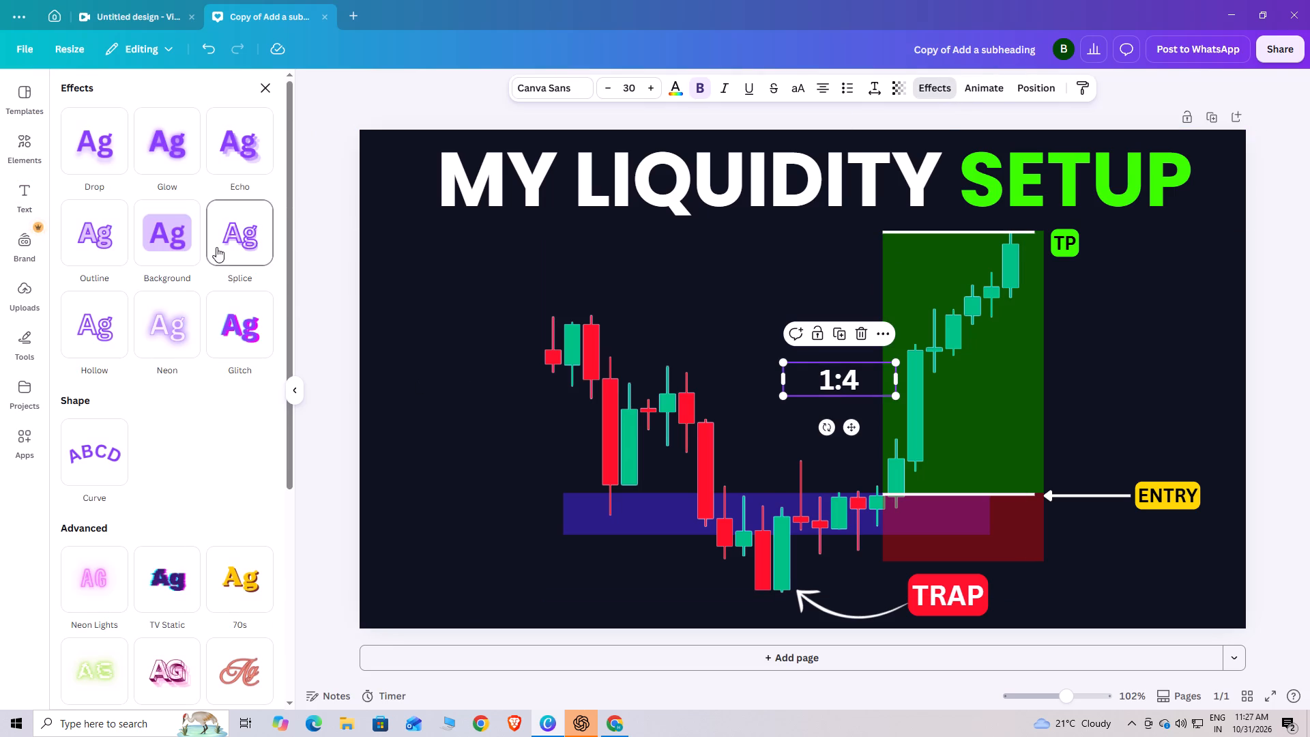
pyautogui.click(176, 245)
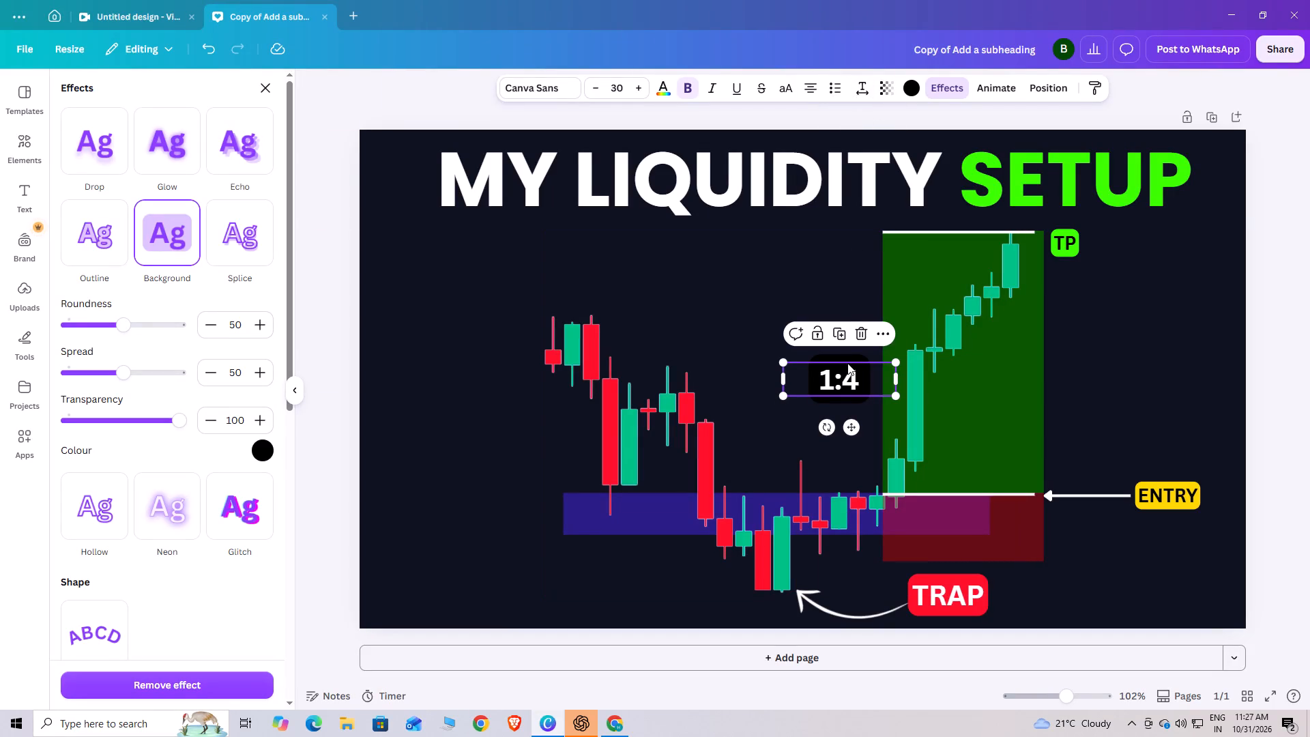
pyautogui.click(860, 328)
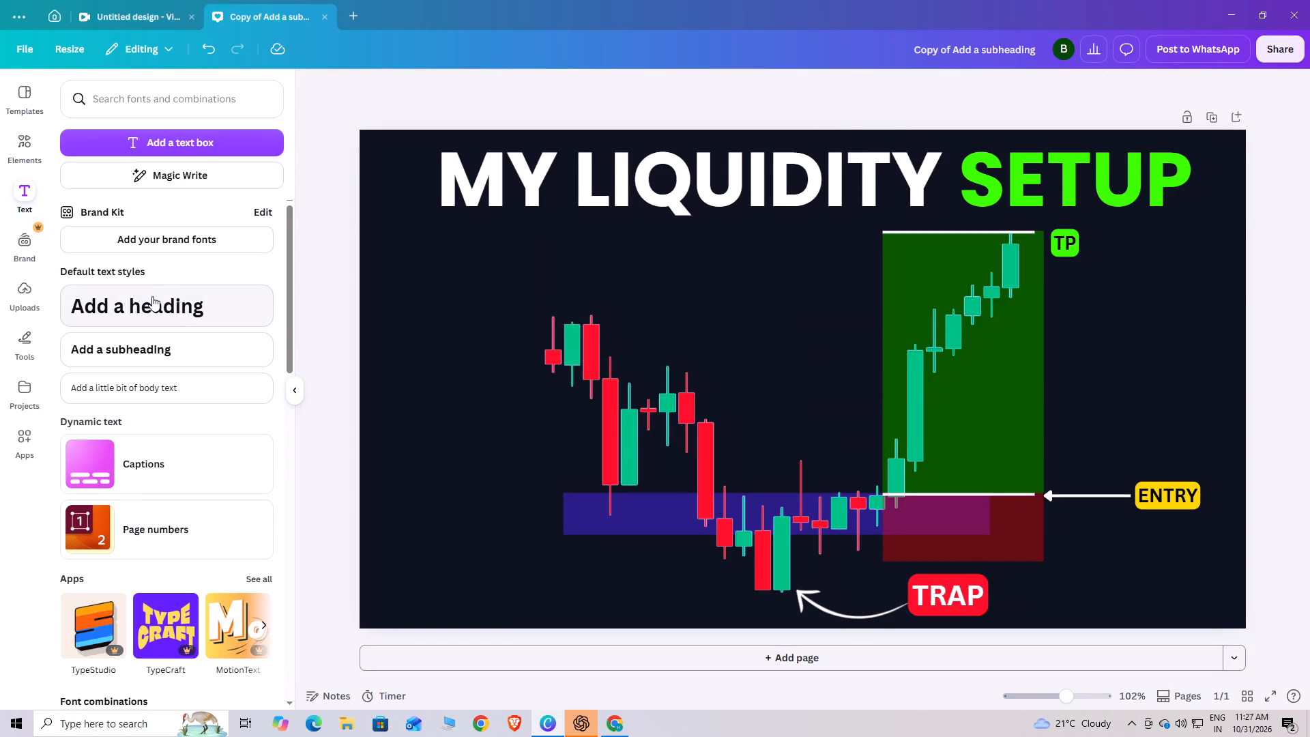
# Add a new subheading text reading "1:4", widen its box slightly, and place it beside the green zone below the TP label.
pyautogui.click(141, 360)
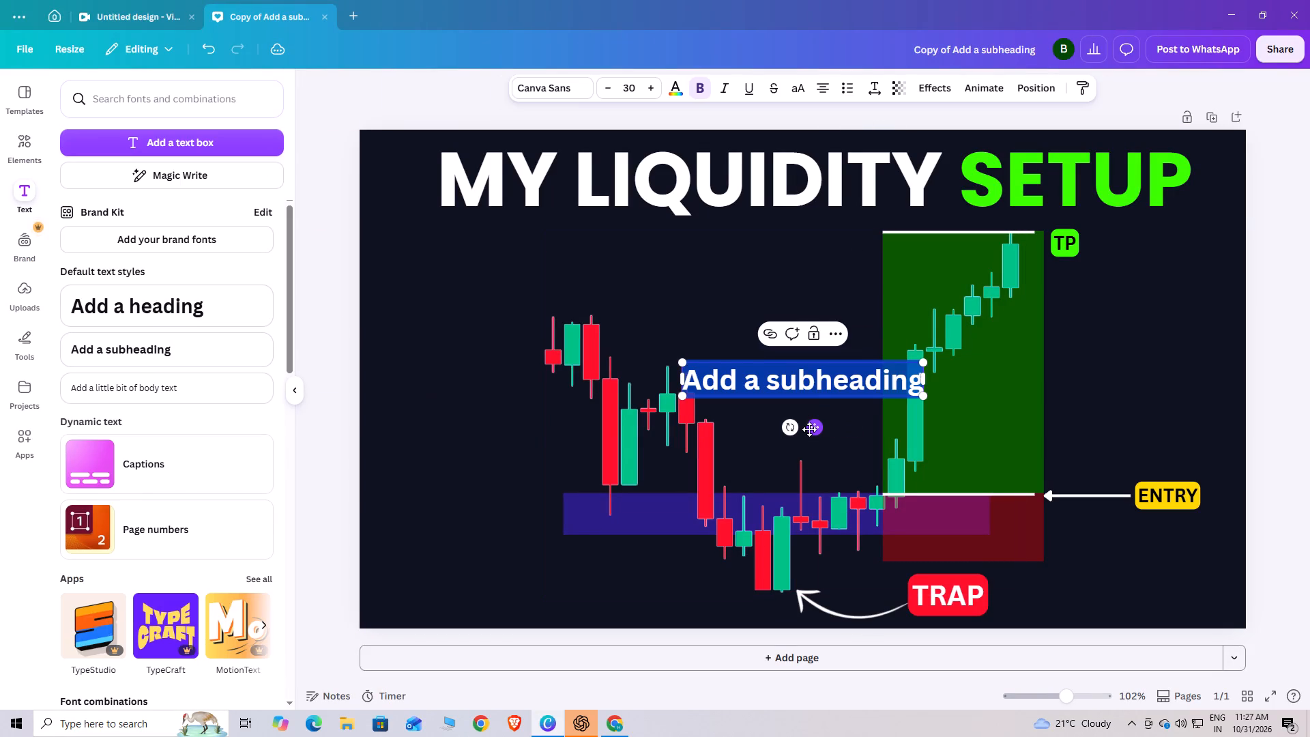
pyautogui.press('1')
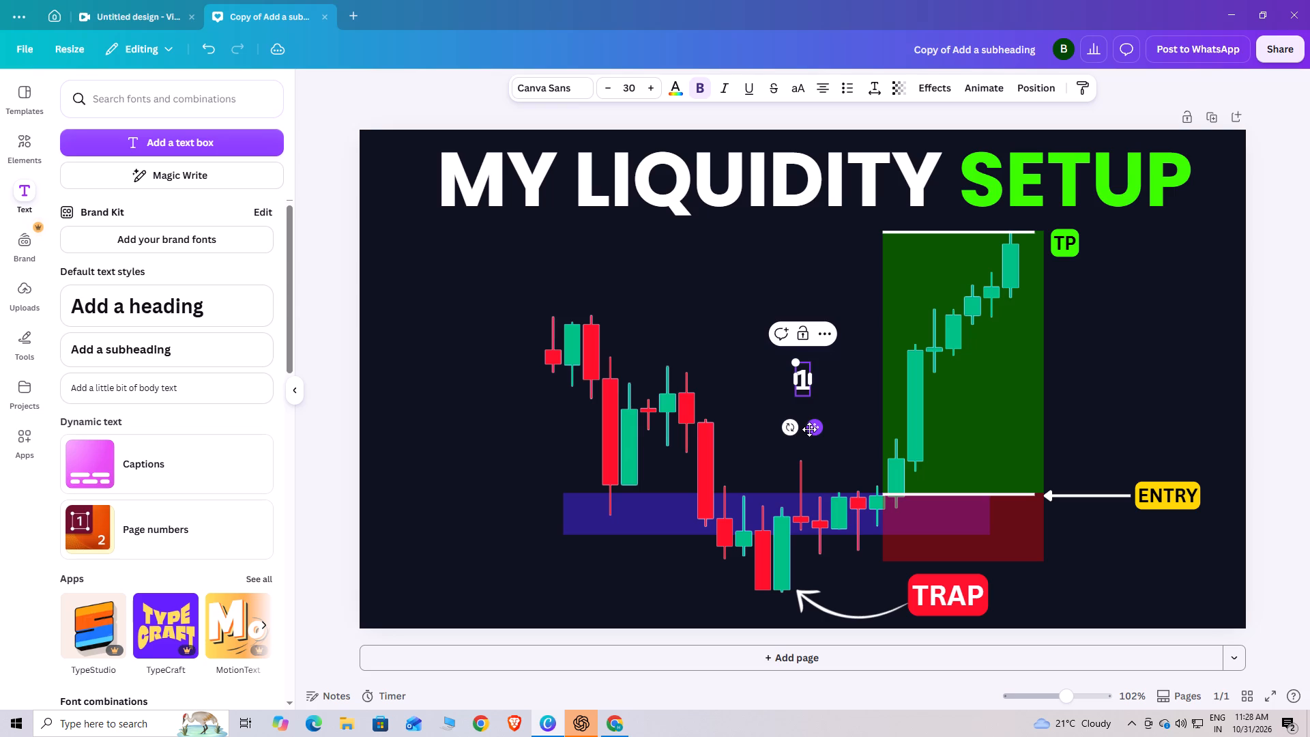
pyautogui.write(':$')
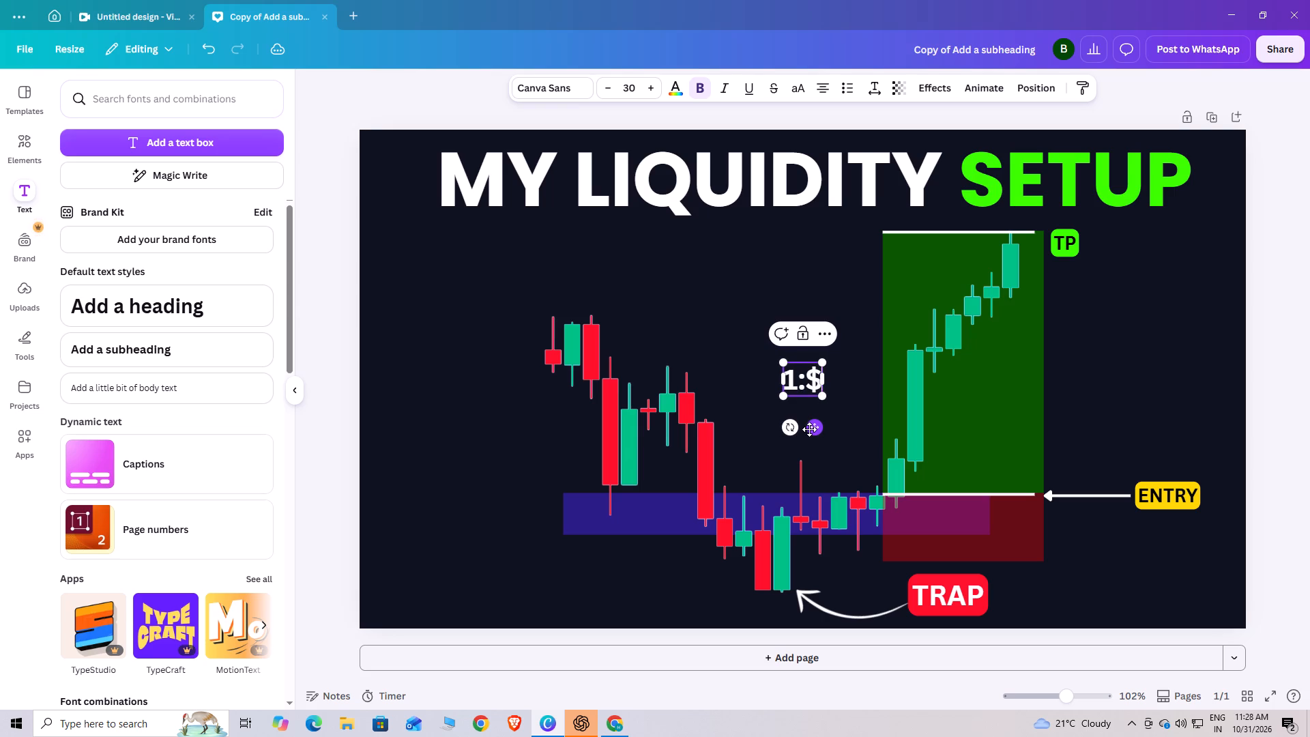
pyautogui.press('BackSpace')
pyautogui.hotkey('shift', '$')
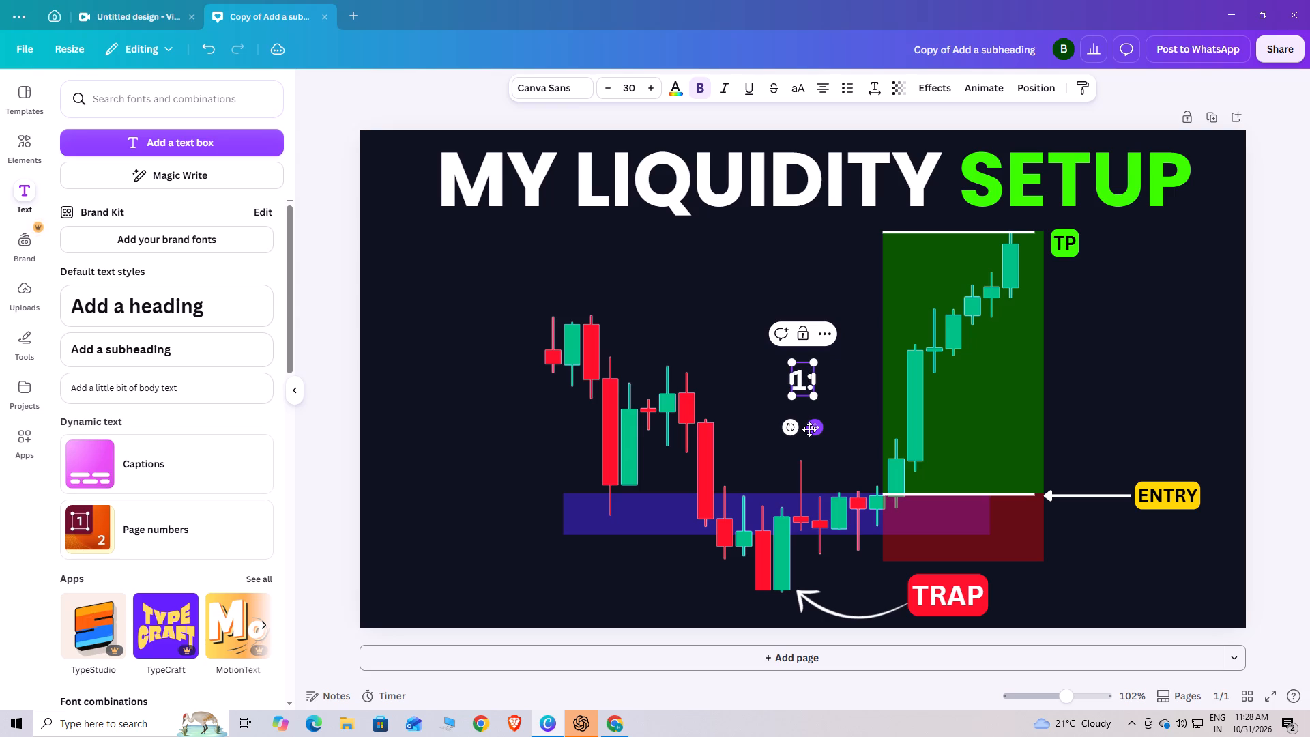
pyautogui.press('BackSpace')
pyautogui.press('4')
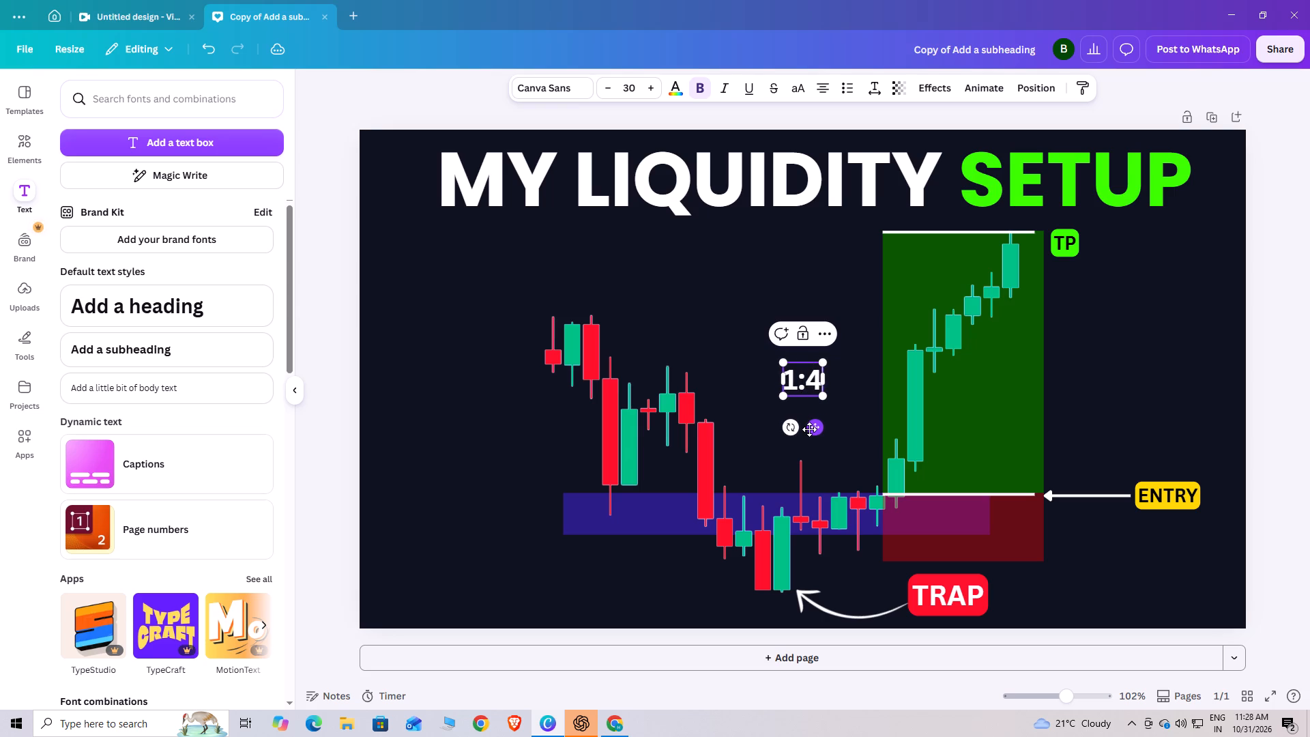
pyautogui.moveTo(824, 383); pyautogui.dragTo(850, 380)
pyautogui.click(334, 417)
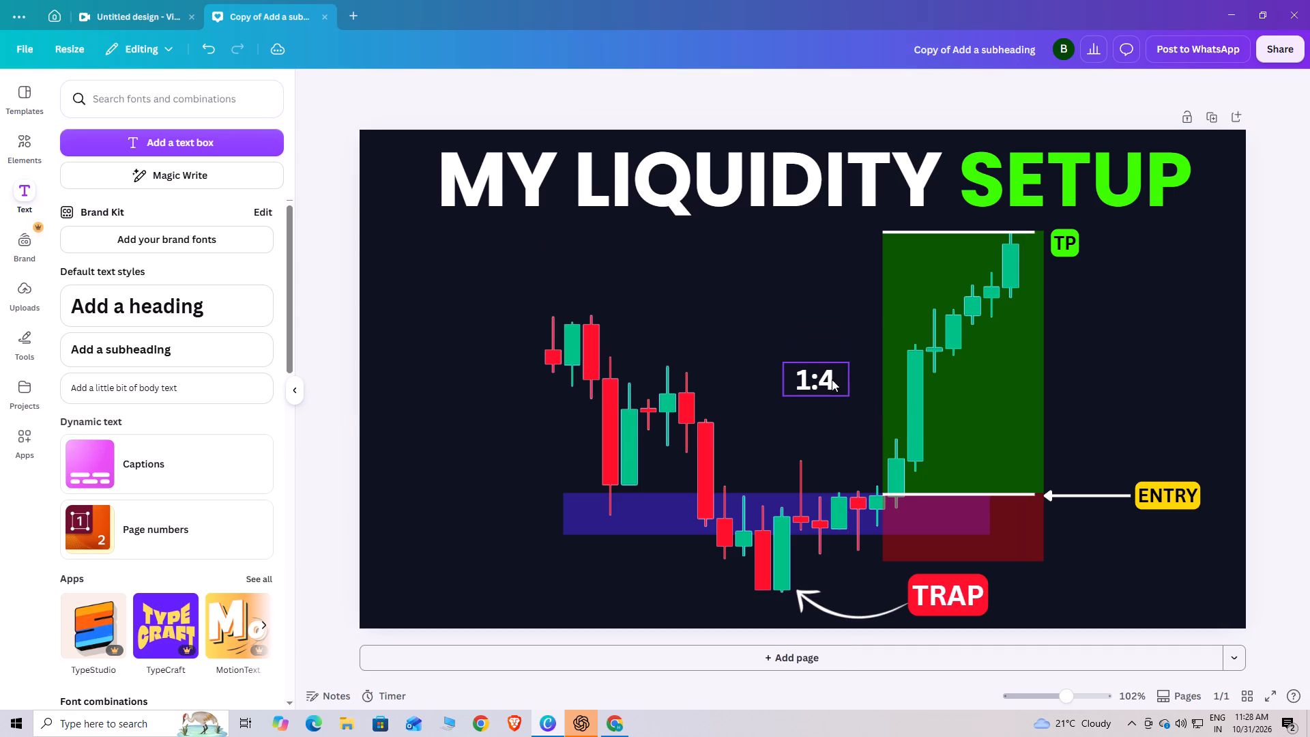
pyautogui.moveTo(830, 380); pyautogui.dragTo(1118, 340)
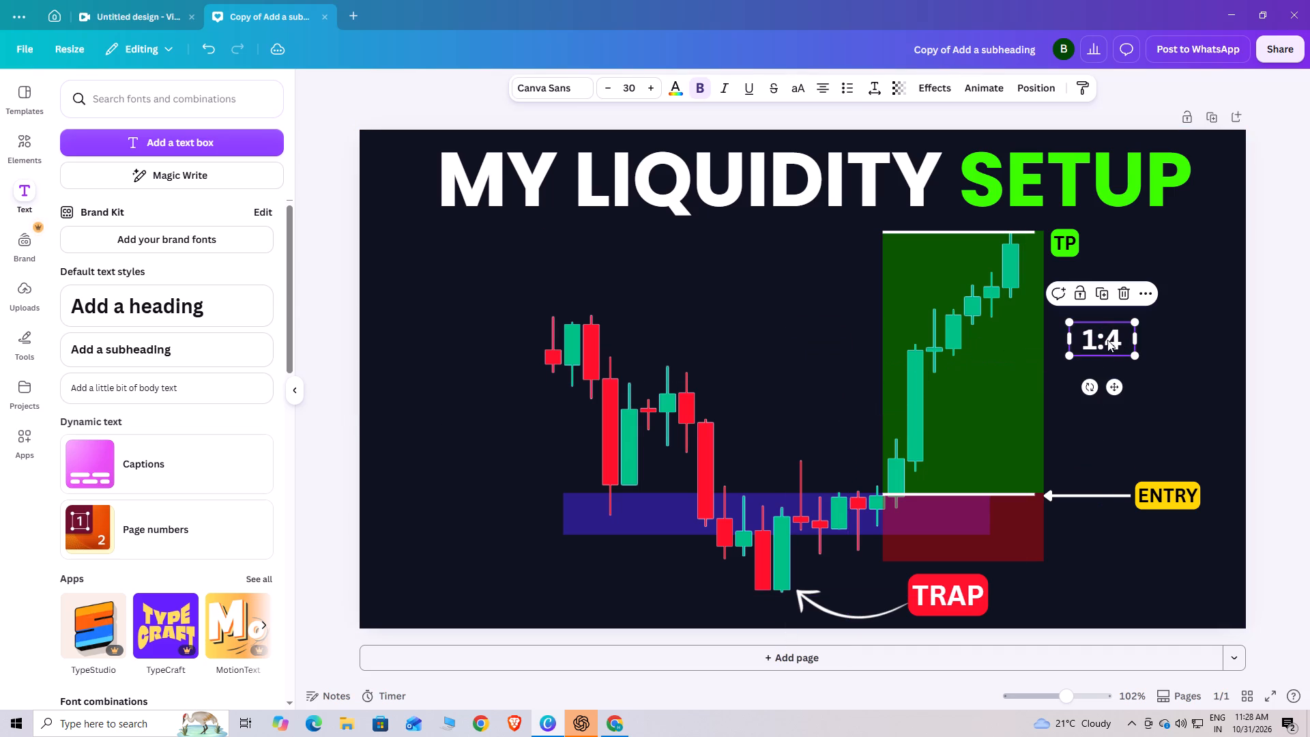
# Add a rounded square shape, reduce it to a rectangle about 140 by 73, and place it below the 1:4 text.
pyautogui.click(20, 334)
pyautogui.click(70, 336)
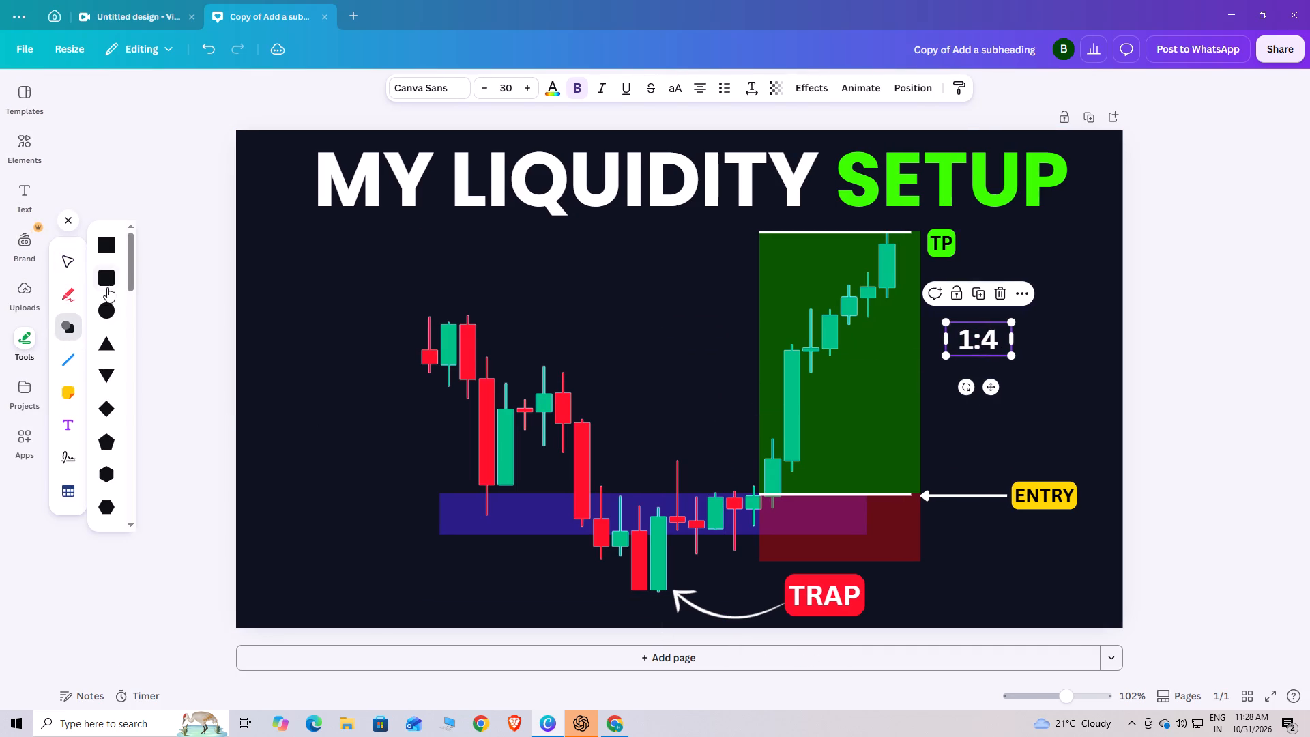
pyautogui.click(110, 279)
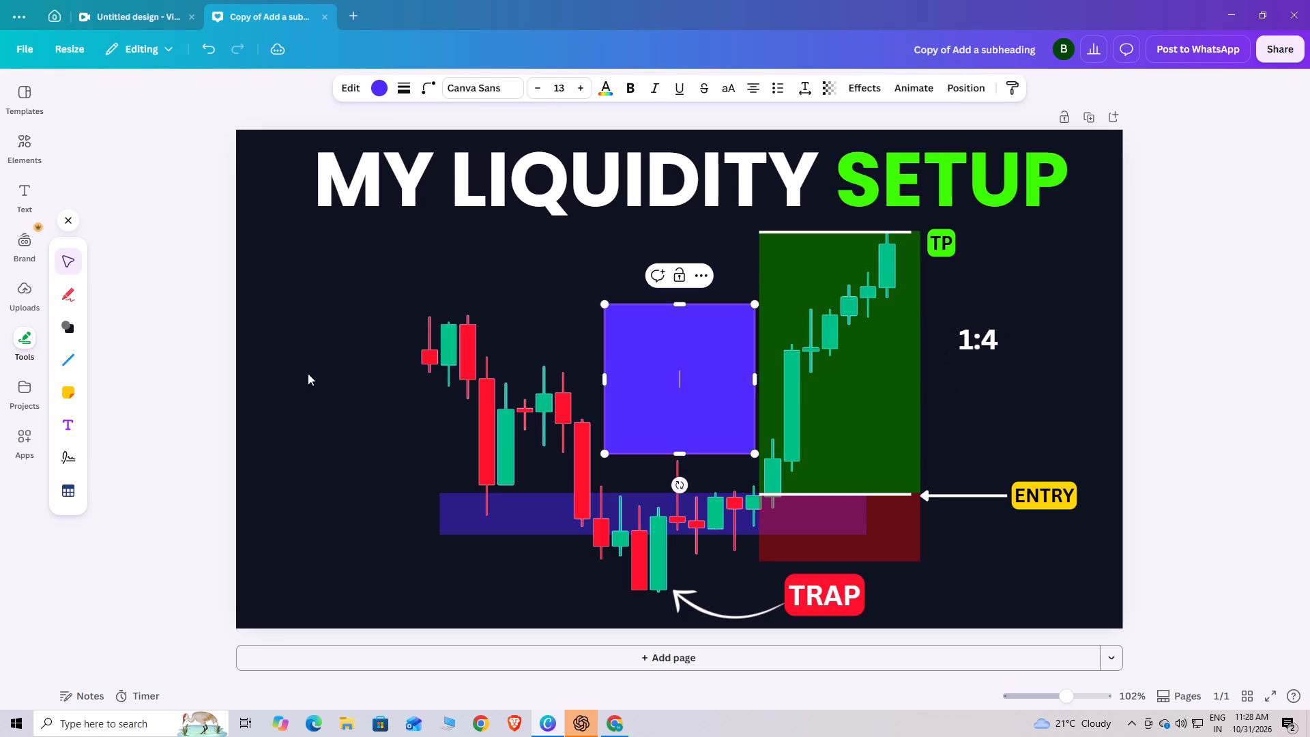
pyautogui.moveTo(658, 393); pyautogui.dragTo(982, 384)
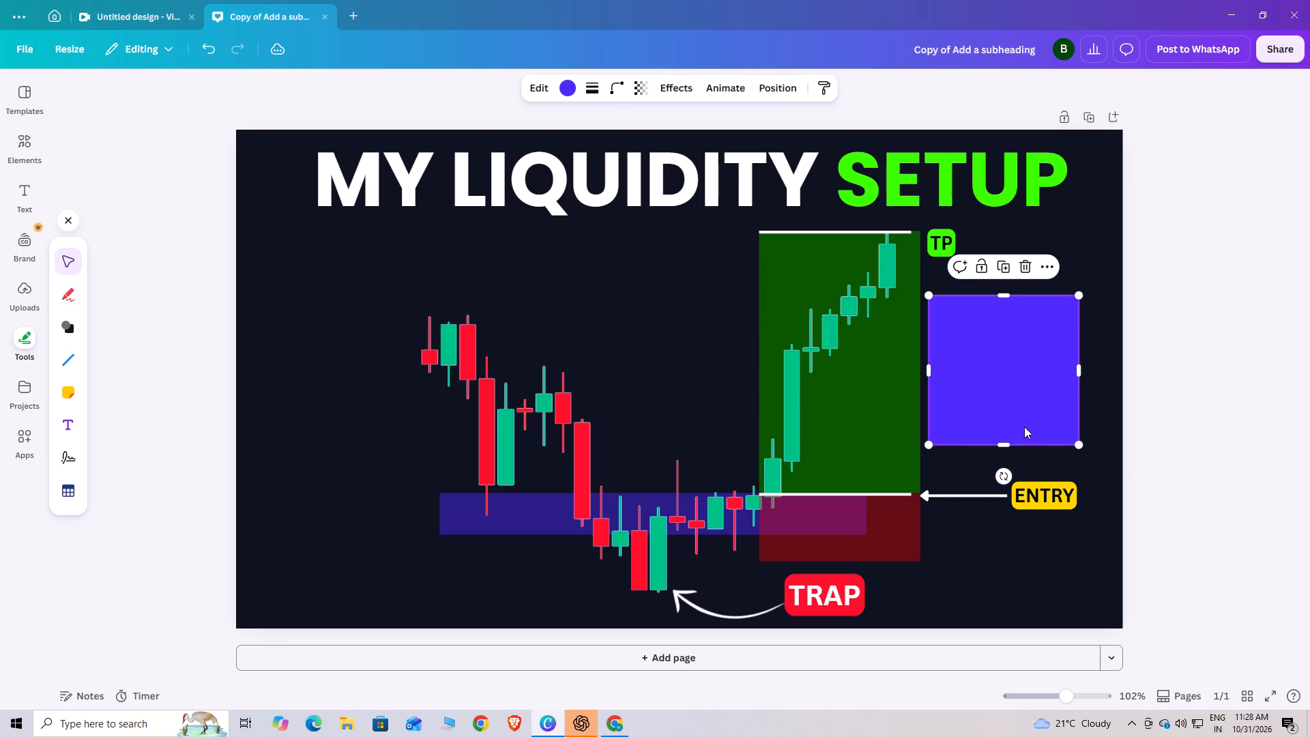
pyautogui.moveTo(1008, 447); pyautogui.dragTo(1015, 348)
pyautogui.moveTo(1079, 324); pyautogui.dragTo(1028, 330)
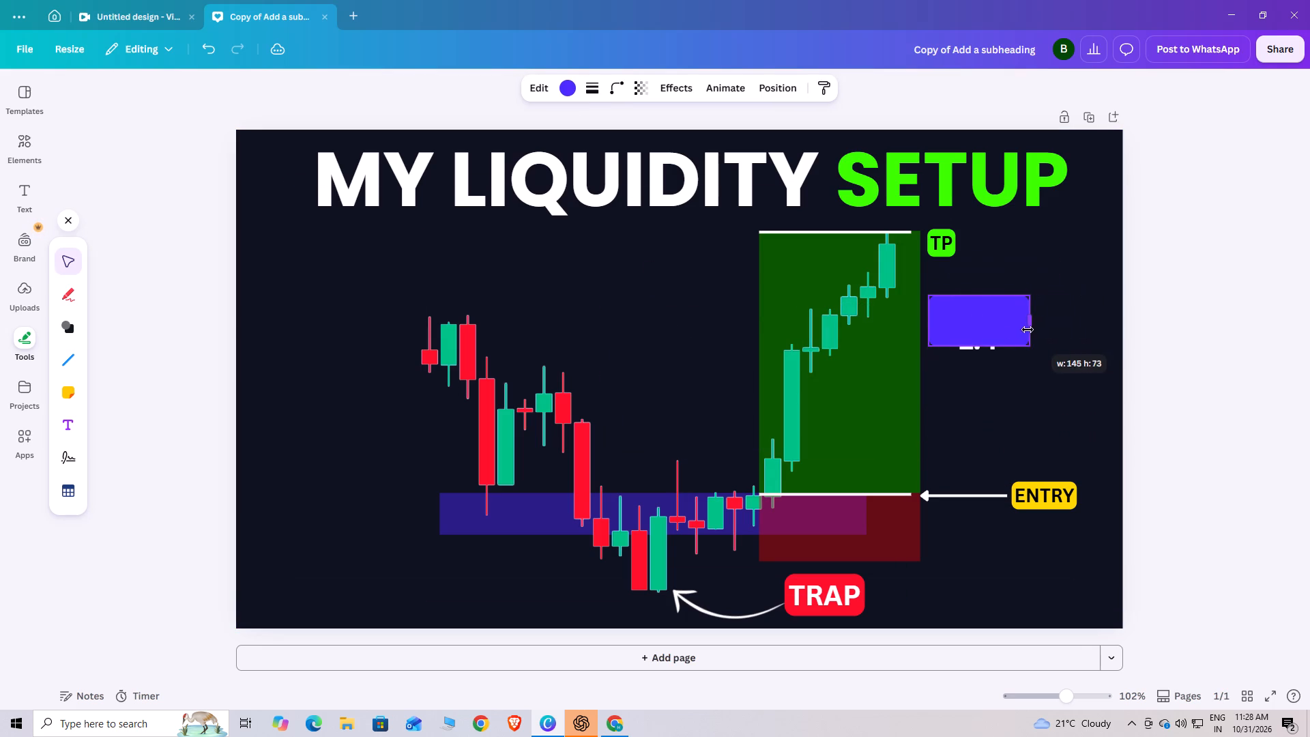
pyautogui.moveTo(1028, 330); pyautogui.dragTo(1025, 330)
pyautogui.moveTo(990, 326); pyautogui.dragTo(1018, 400)
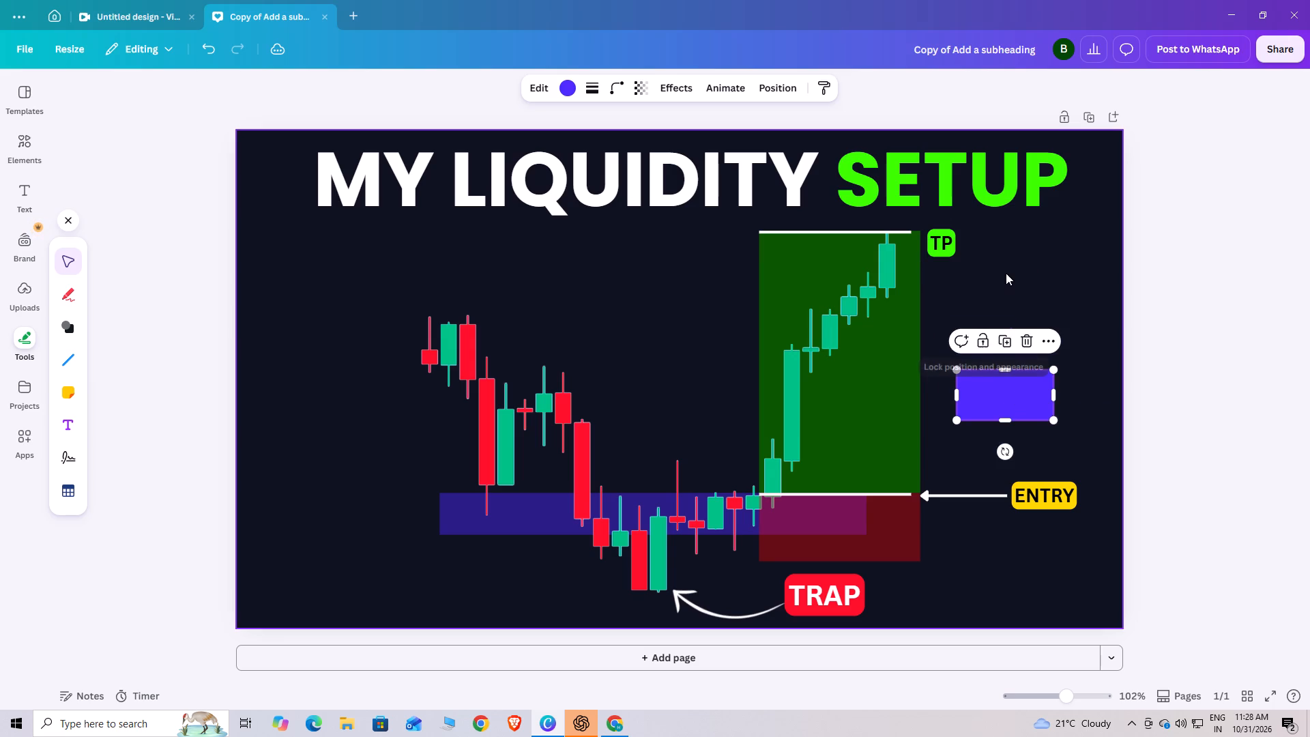
# Duplicate the "1:4" text and place the copy on the blue rounded rectangle.
pyautogui.click(1006, 272)
pyautogui.click(979, 341)
pyautogui.click(976, 292)
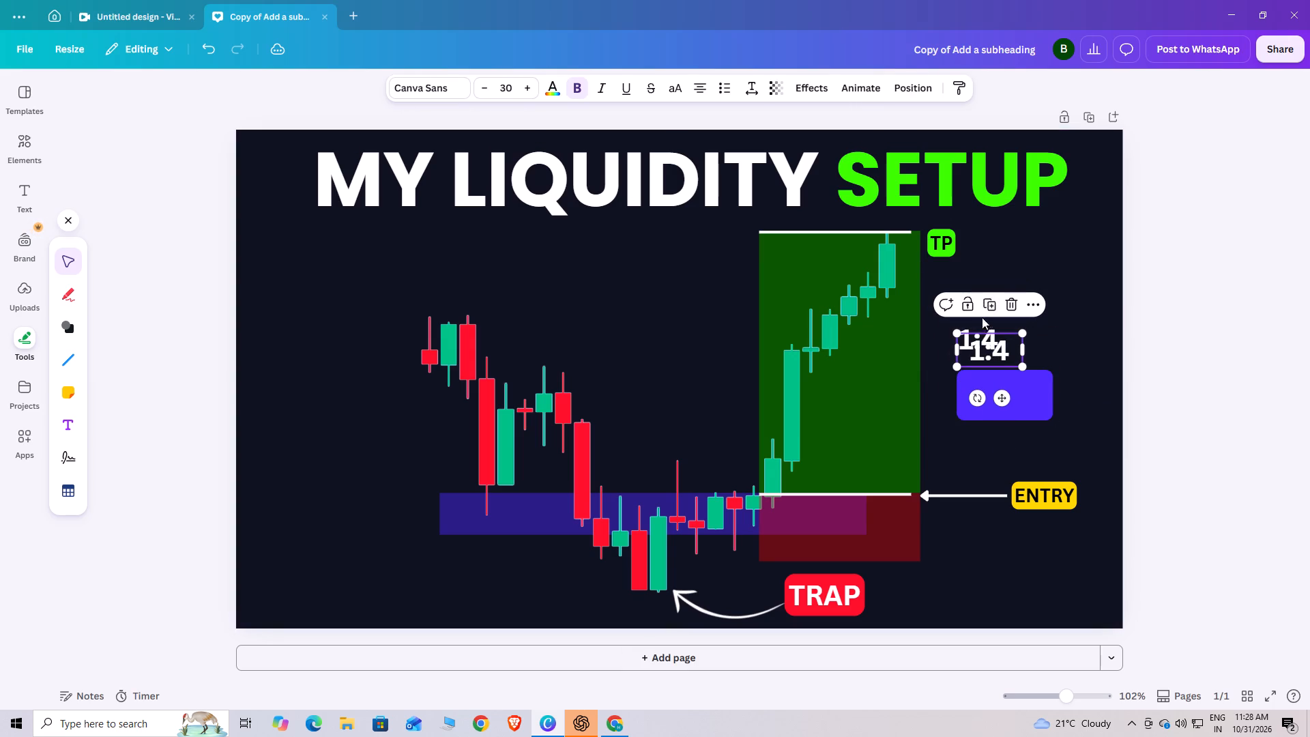
pyautogui.moveTo(994, 350); pyautogui.dragTo(1004, 396)
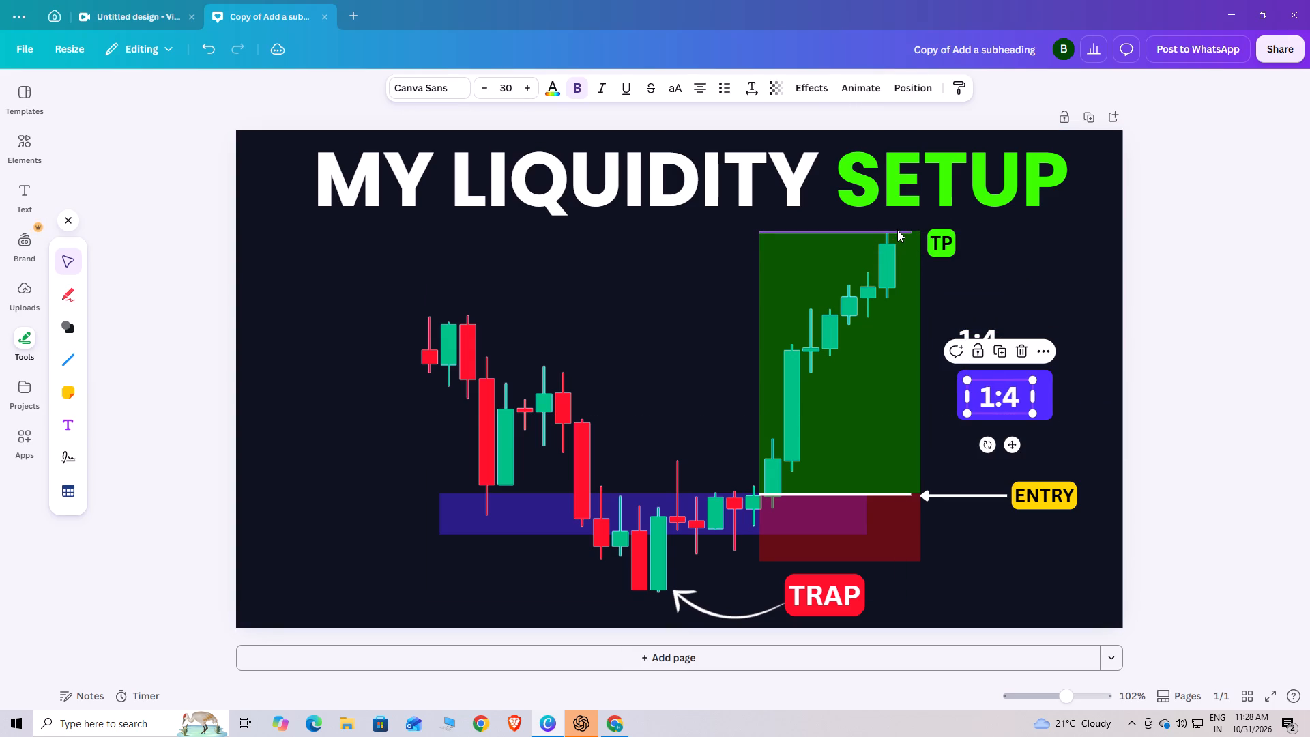
# Extend the white TP and entry level lines to the outer edge of the green zone.
pyautogui.click(897, 230)
pyautogui.moveTo(913, 233); pyautogui.dragTo(923, 234)
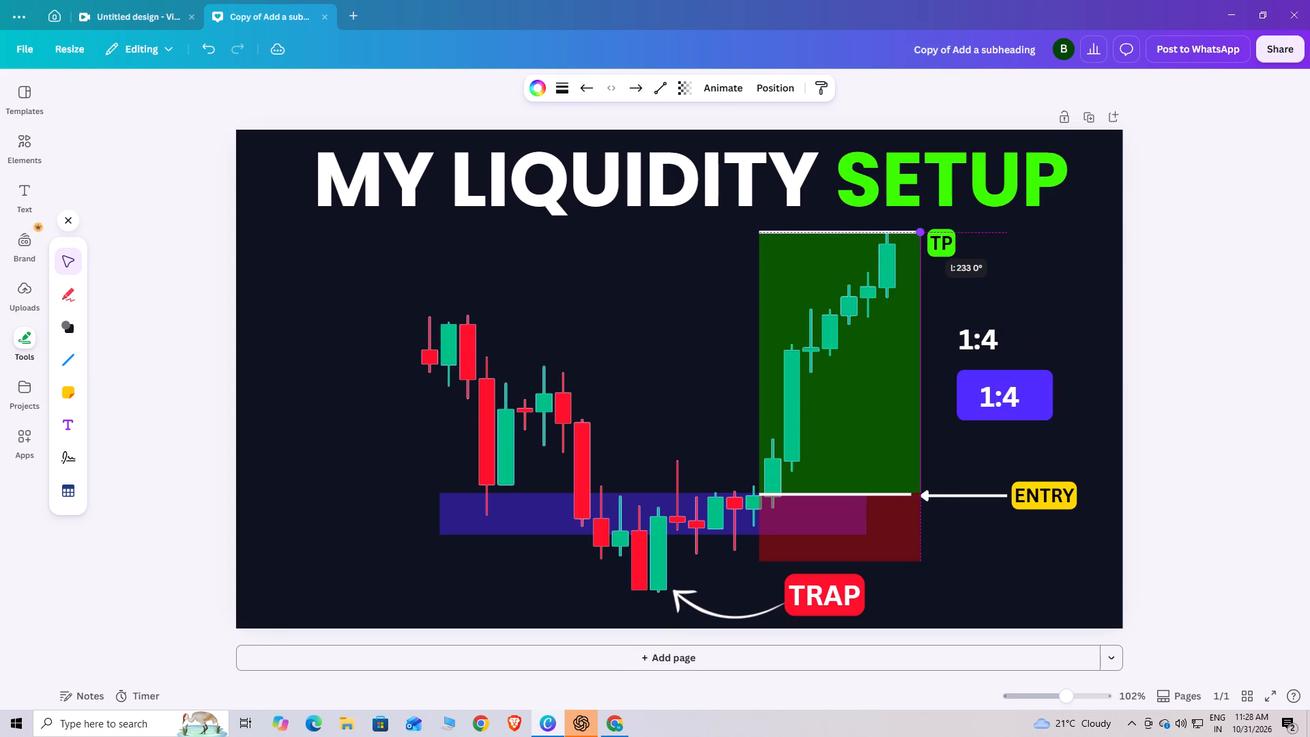
pyautogui.moveTo(923, 234); pyautogui.dragTo(921, 234)
pyautogui.click(890, 497)
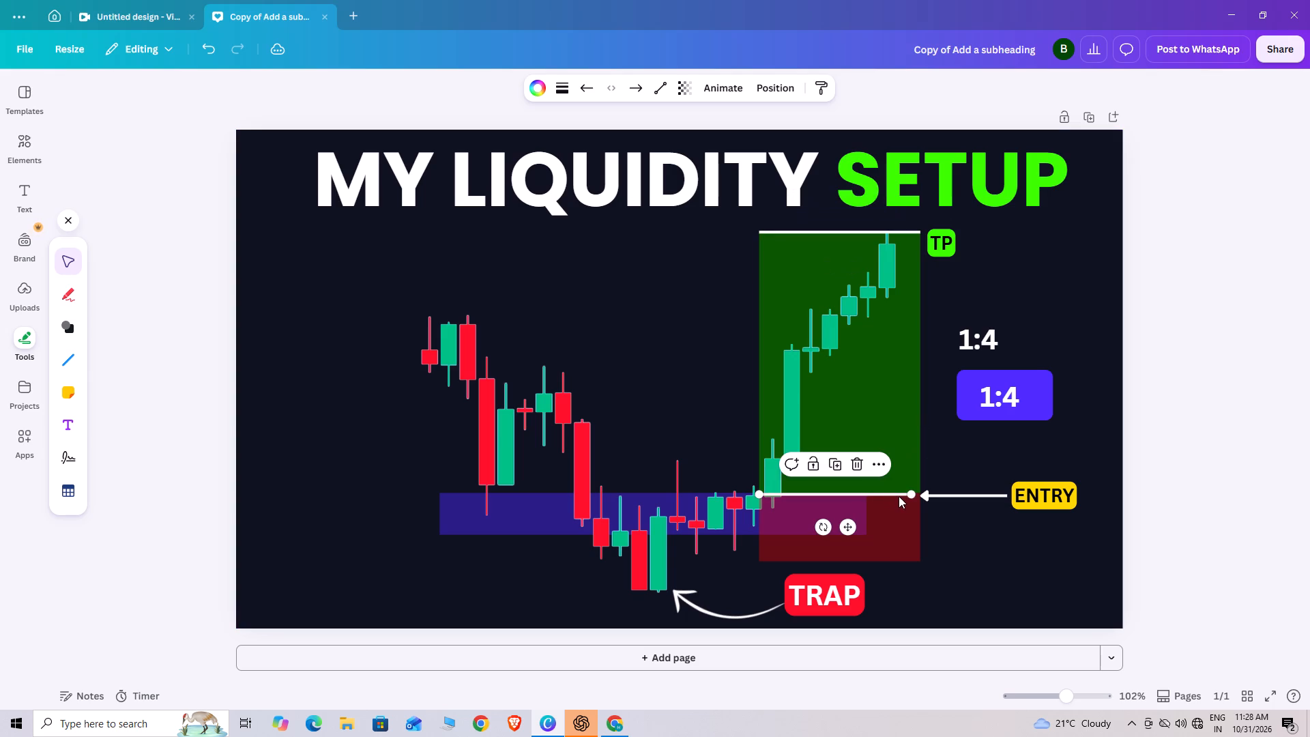
pyautogui.moveTo(914, 497); pyautogui.dragTo(920, 497)
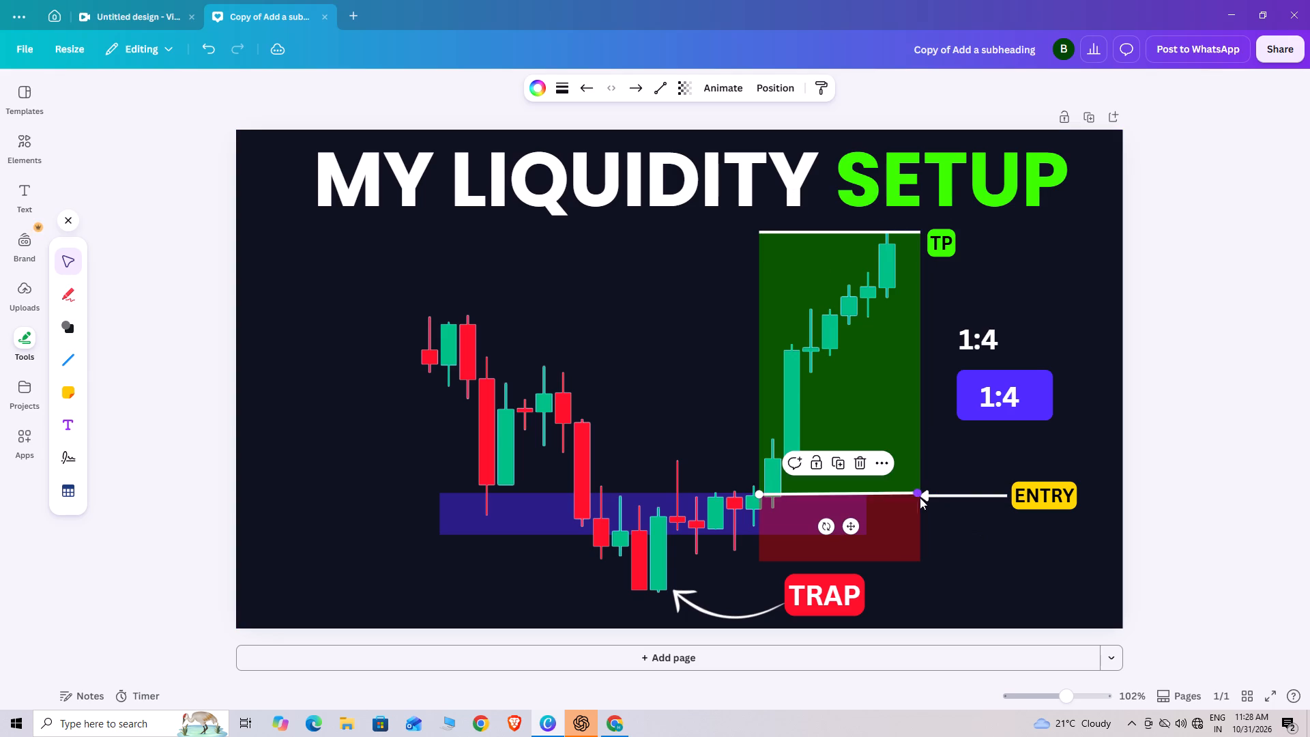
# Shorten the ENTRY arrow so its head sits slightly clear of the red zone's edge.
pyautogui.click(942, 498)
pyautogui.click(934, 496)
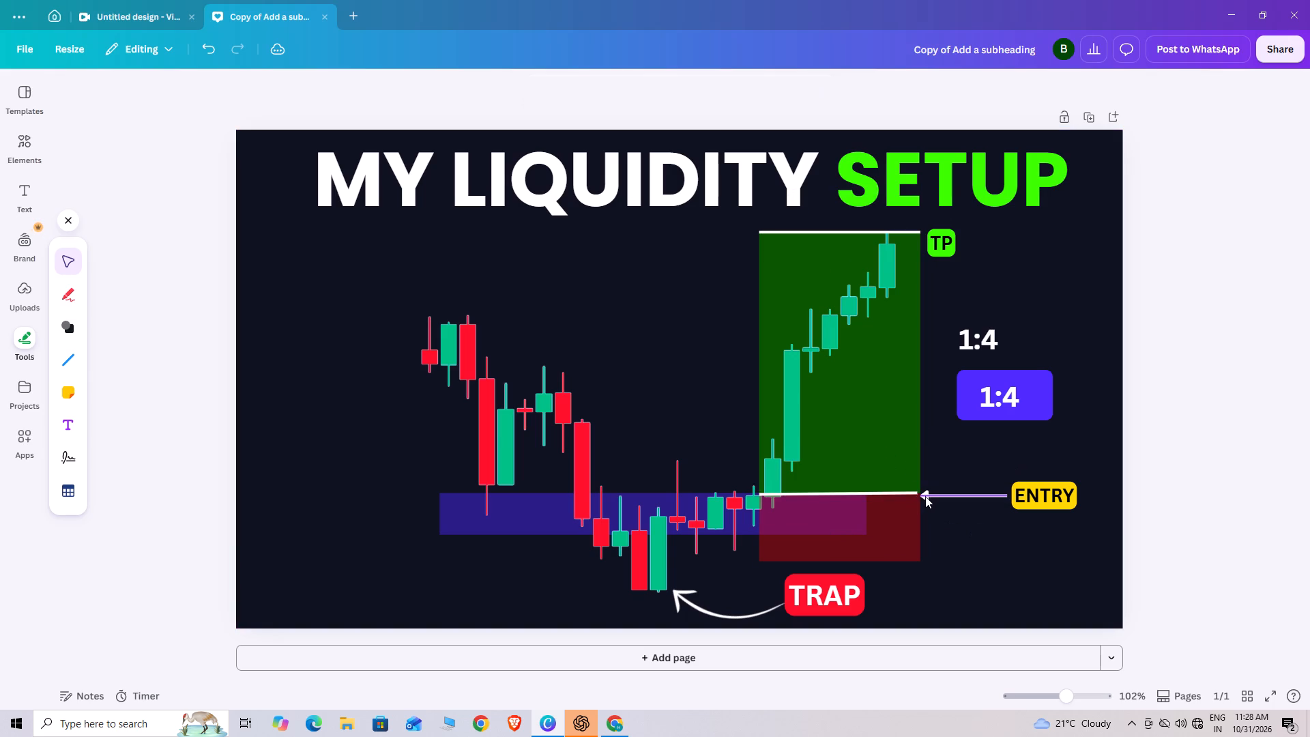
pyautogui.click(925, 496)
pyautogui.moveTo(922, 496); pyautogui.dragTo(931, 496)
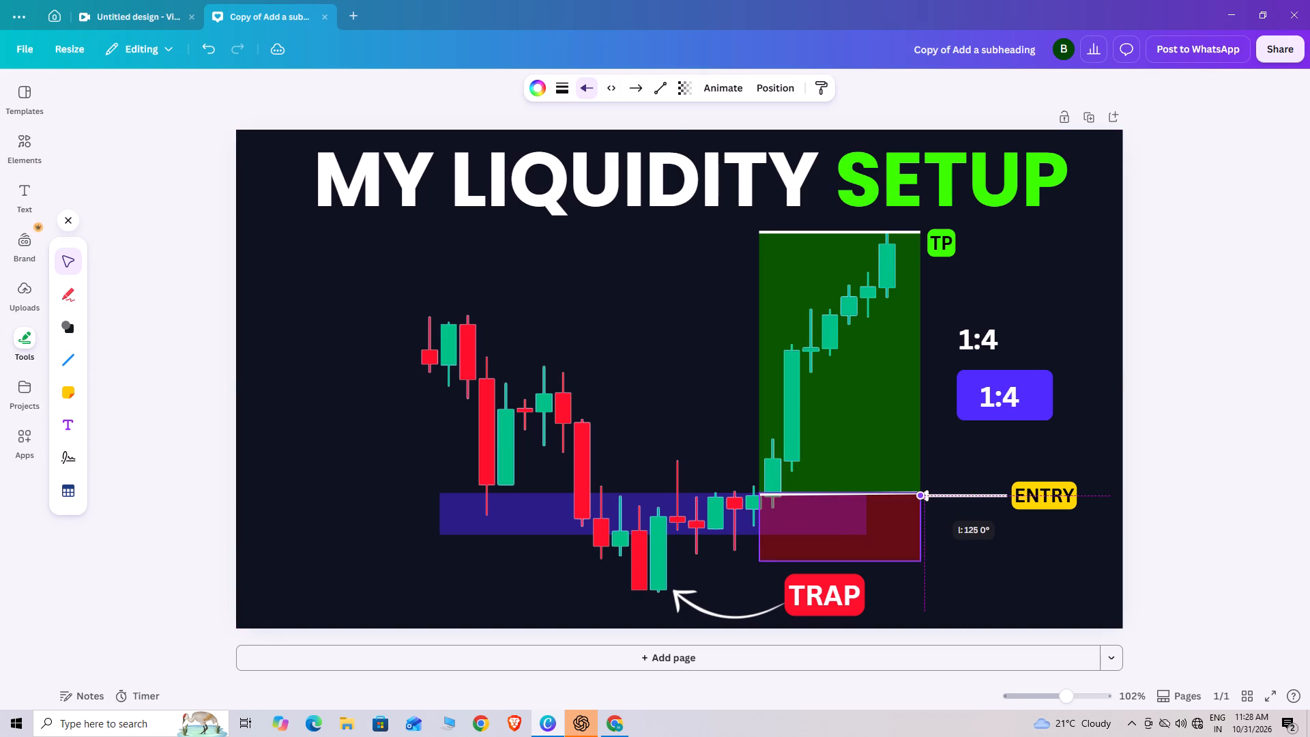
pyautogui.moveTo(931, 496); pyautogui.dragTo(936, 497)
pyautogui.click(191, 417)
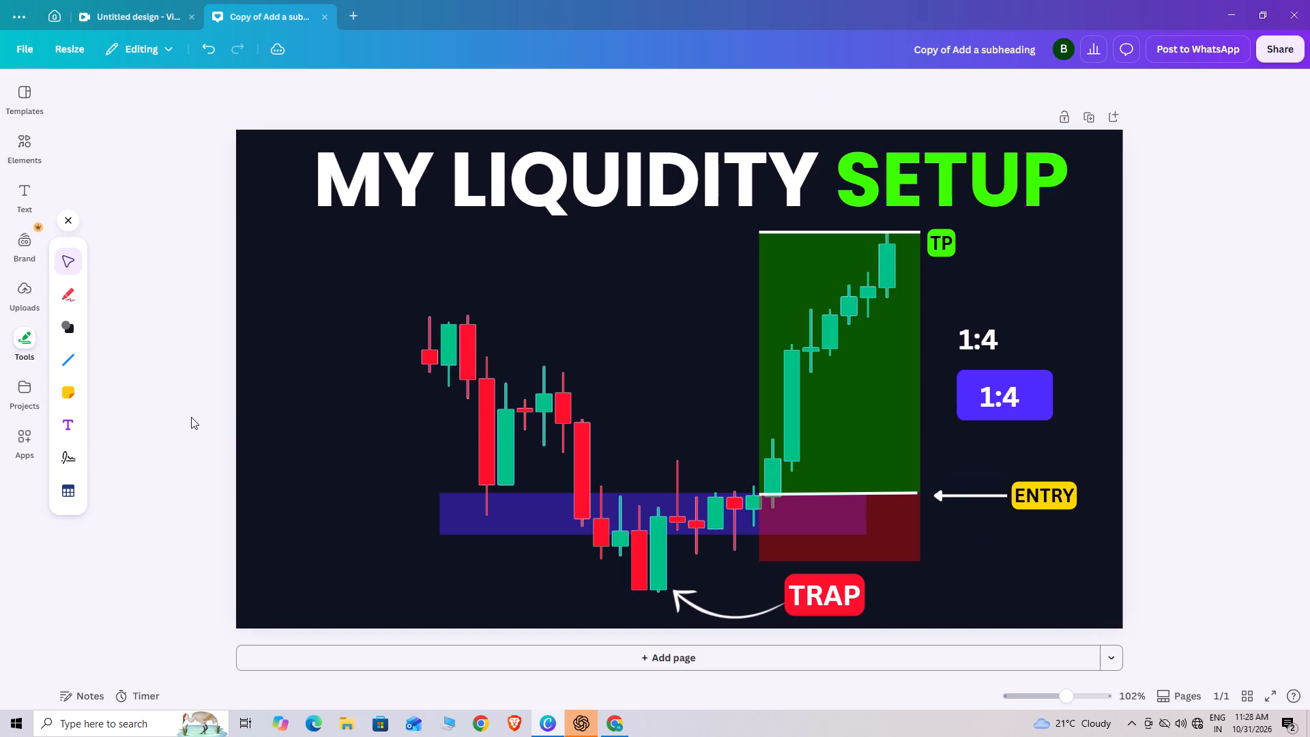
# Delete the ENTRY arrow and move the ENTRY label next to the end of the entry line.
pyautogui.click(967, 497)
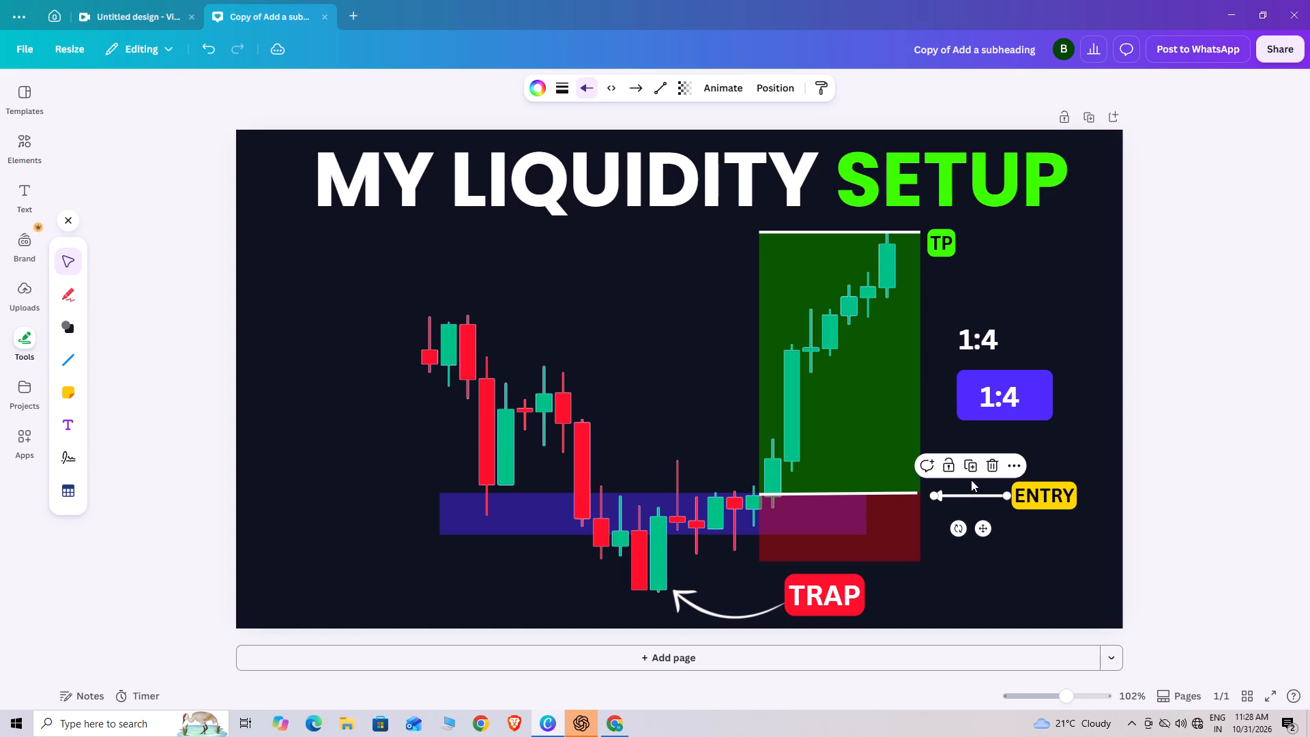
pyautogui.click(985, 467)
pyautogui.moveTo(1030, 502); pyautogui.dragTo(966, 502)
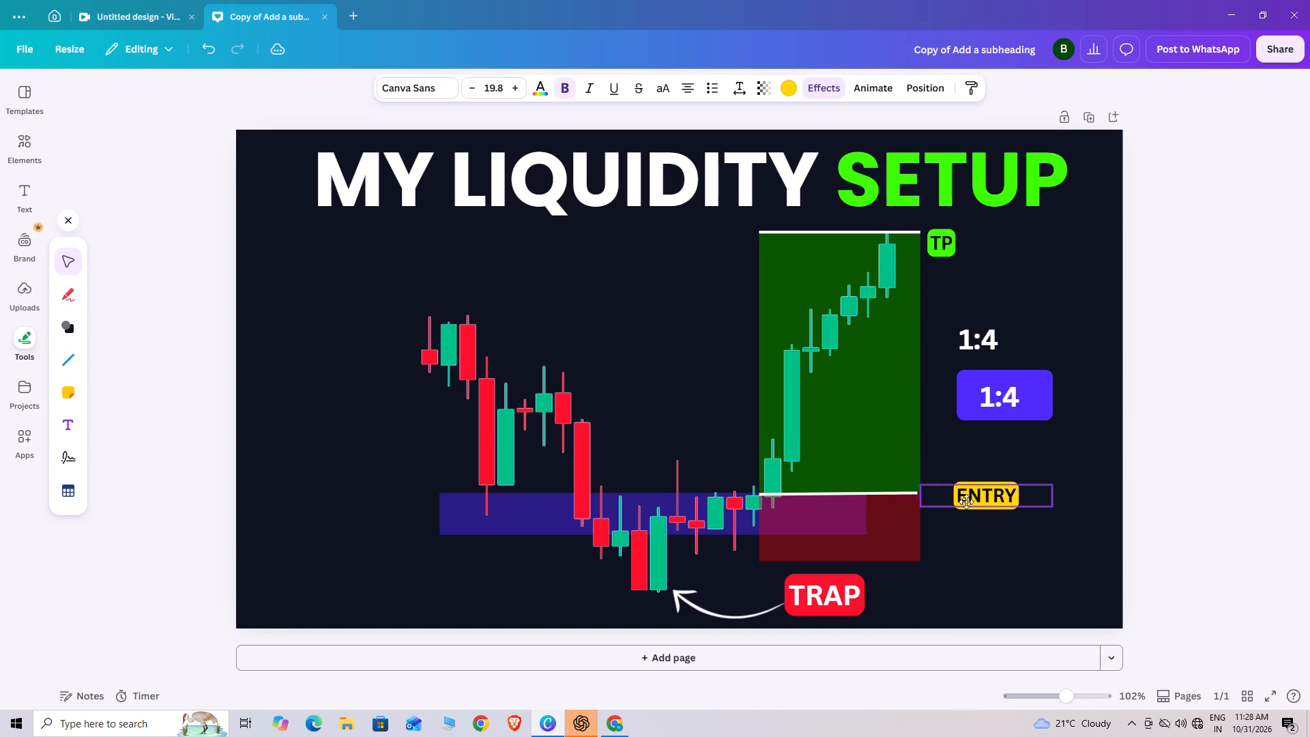
pyautogui.moveTo(966, 502); pyautogui.dragTo(948, 502)
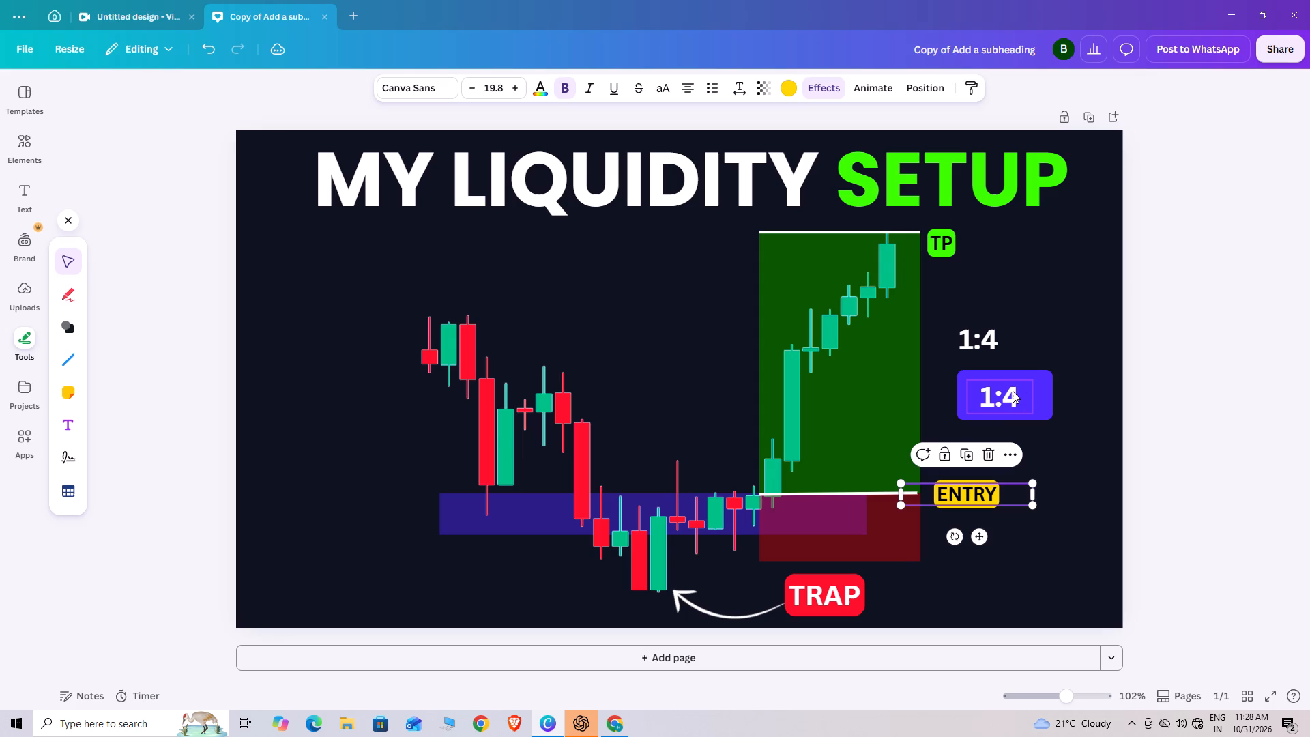
# Narrow the blue rectangle and reduce its height to fit more closely around the "1:4" text.
pyautogui.click(1036, 387)
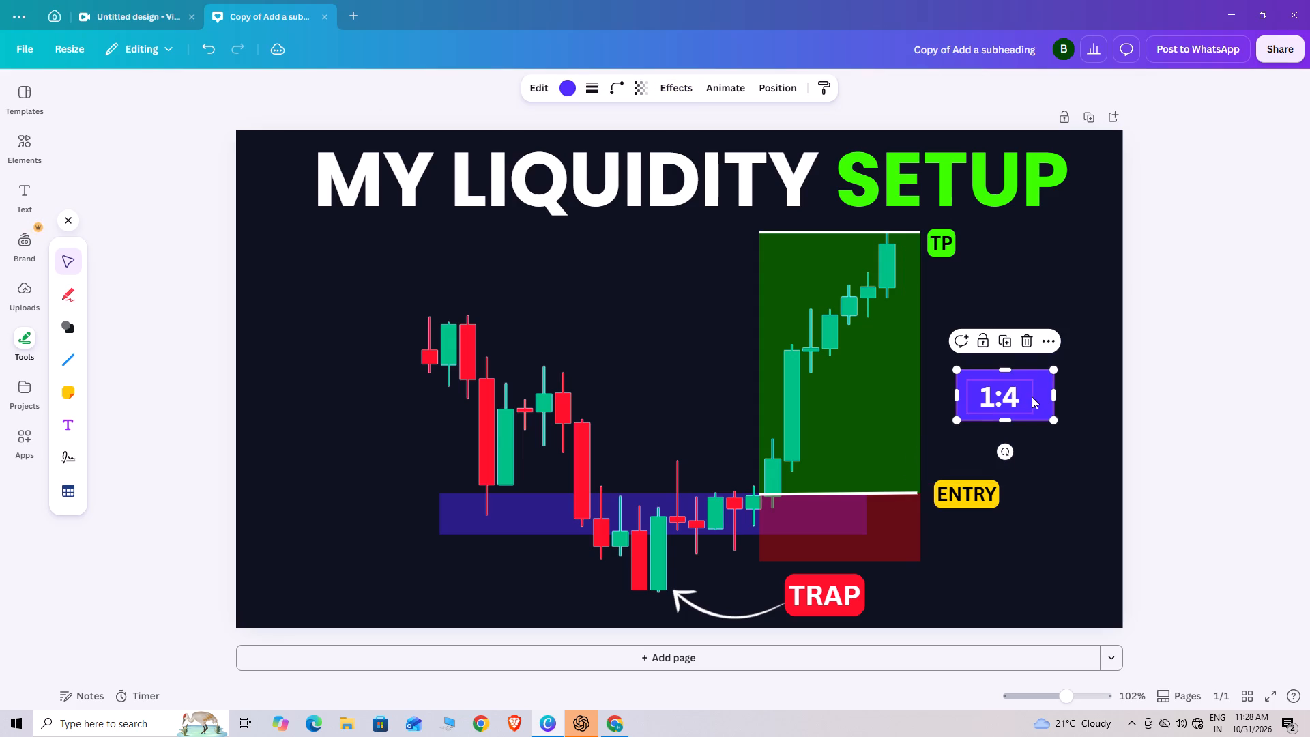
pyautogui.moveTo(1051, 394); pyautogui.dragTo(1028, 409)
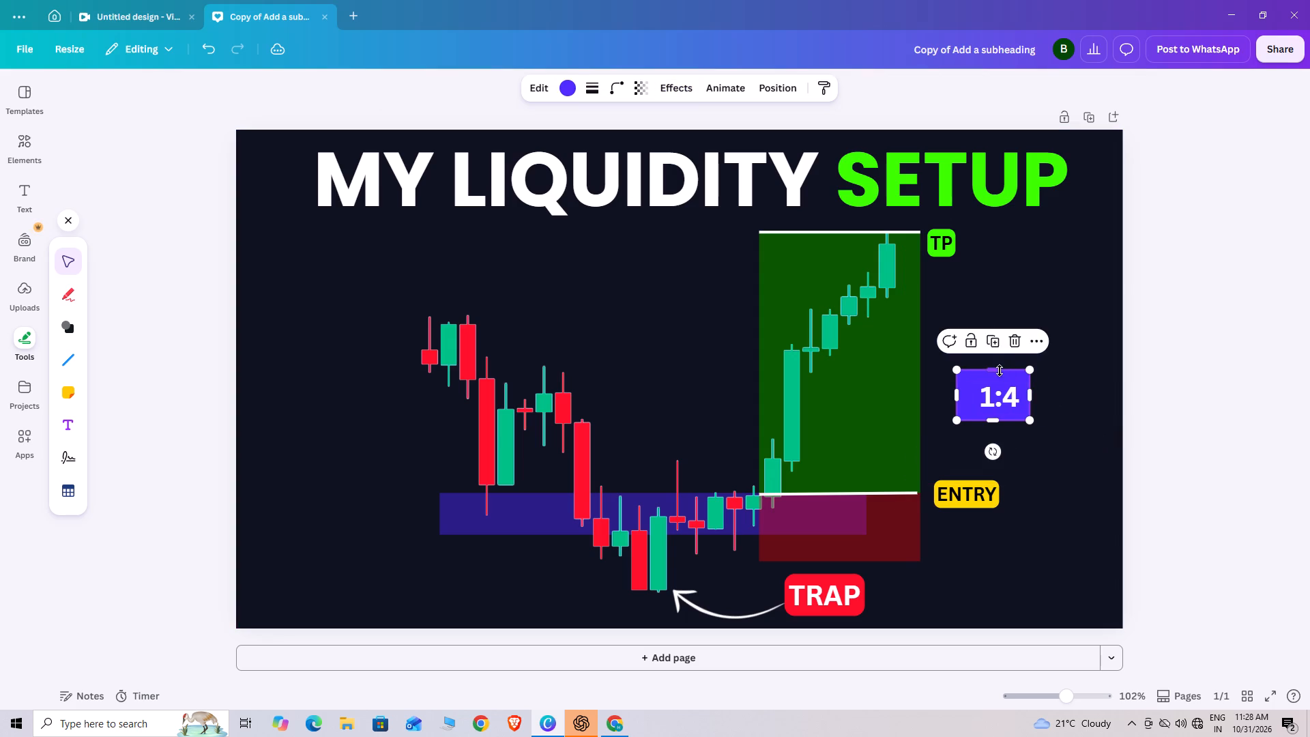
pyautogui.moveTo(998, 371); pyautogui.dragTo(998, 383)
pyautogui.click(994, 380)
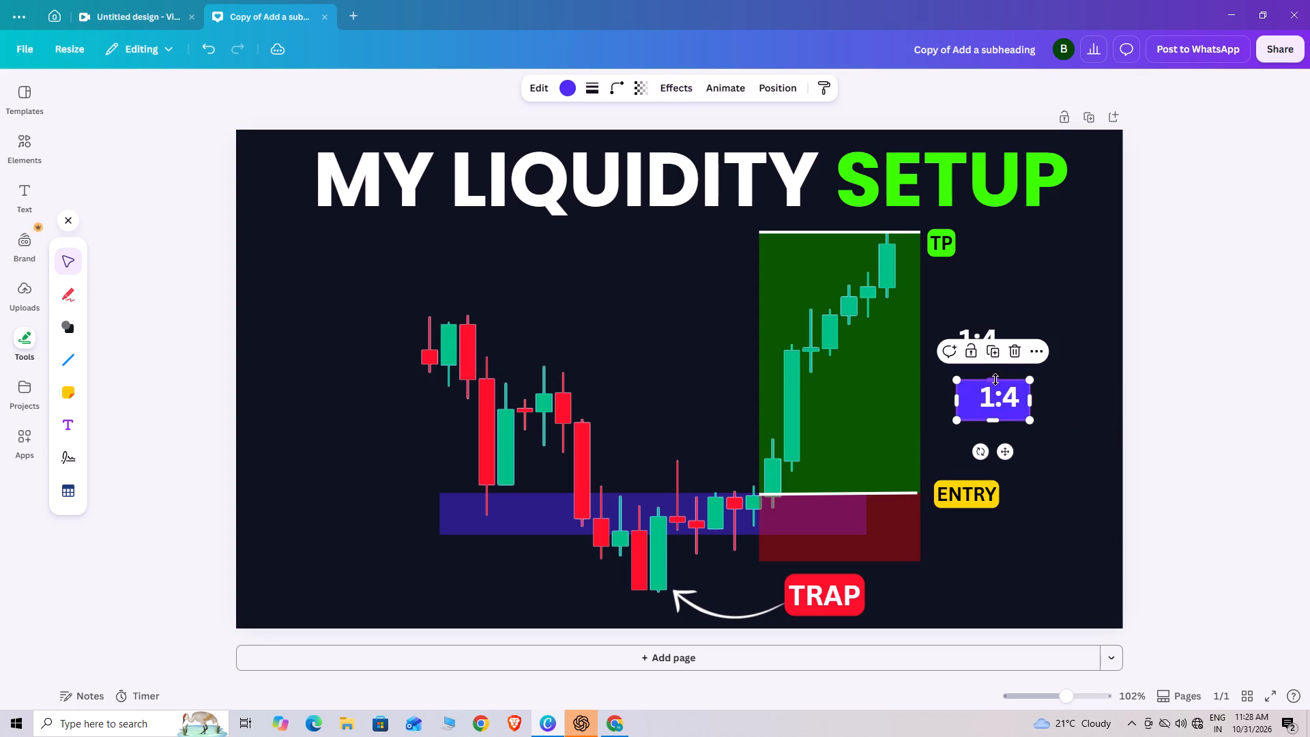
# Delete the upper "1:4" text and move the one on the rectangle into the space above it.
pyautogui.click(988, 325)
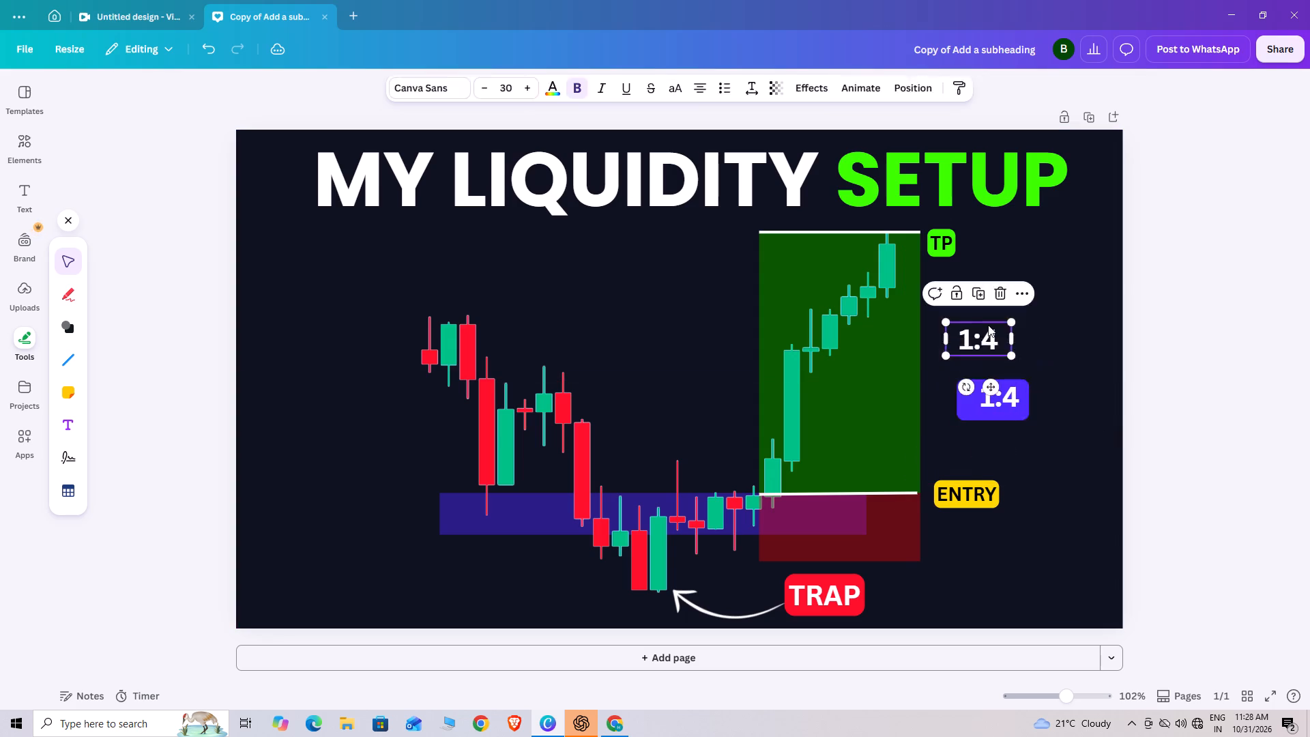
pyautogui.click(1000, 295)
pyautogui.moveTo(1007, 403); pyautogui.dragTo(1013, 396)
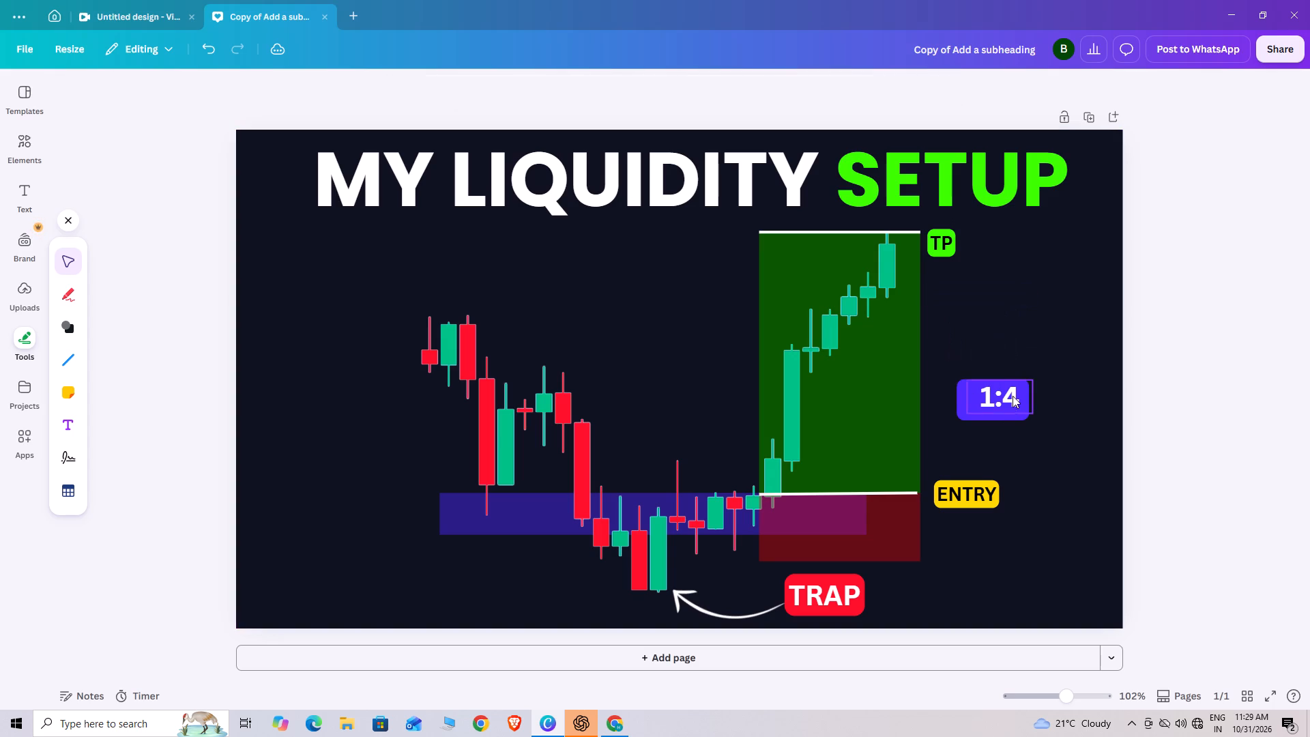
pyautogui.moveTo(1013, 396); pyautogui.dragTo(997, 323)
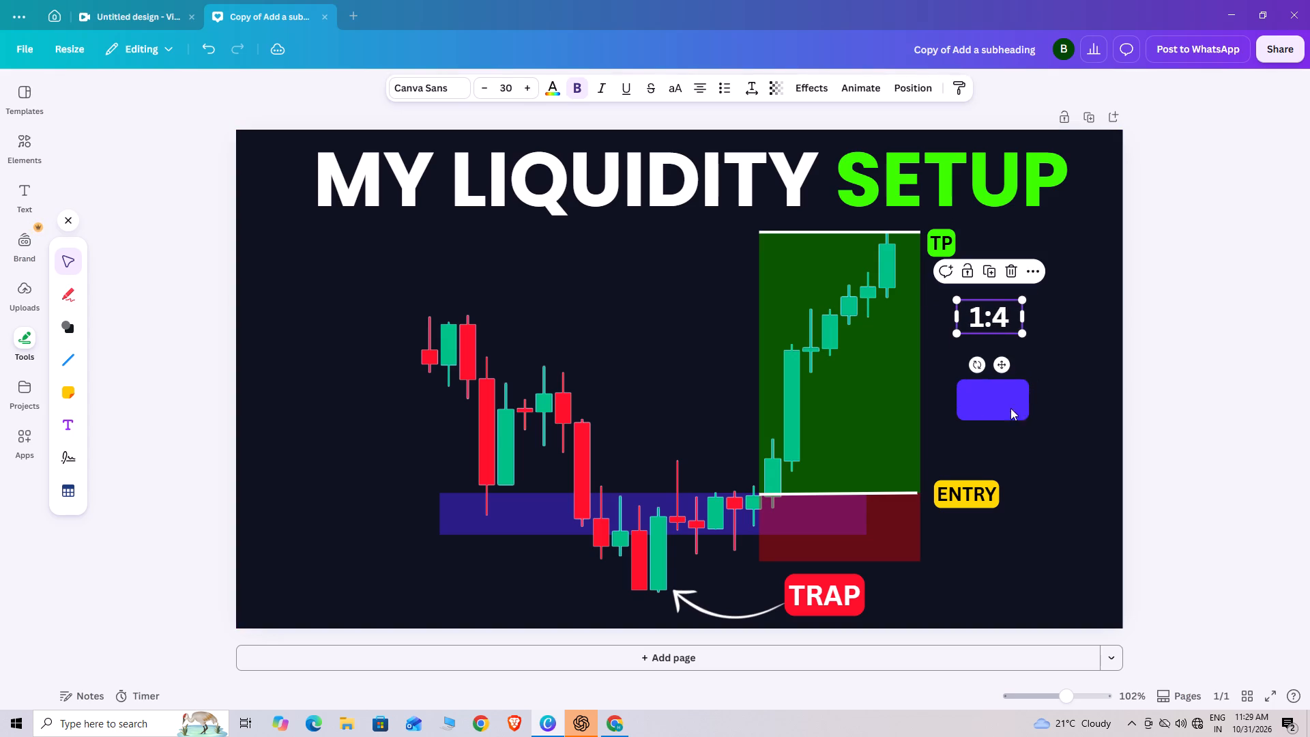
# Shrink the blue rectangle to about 82 by 42, continuing the edit offline, and centre it behind the "1:4" text.
pyautogui.click(1002, 403)
pyautogui.moveTo(993, 420); pyautogui.dragTo(1000, 407)
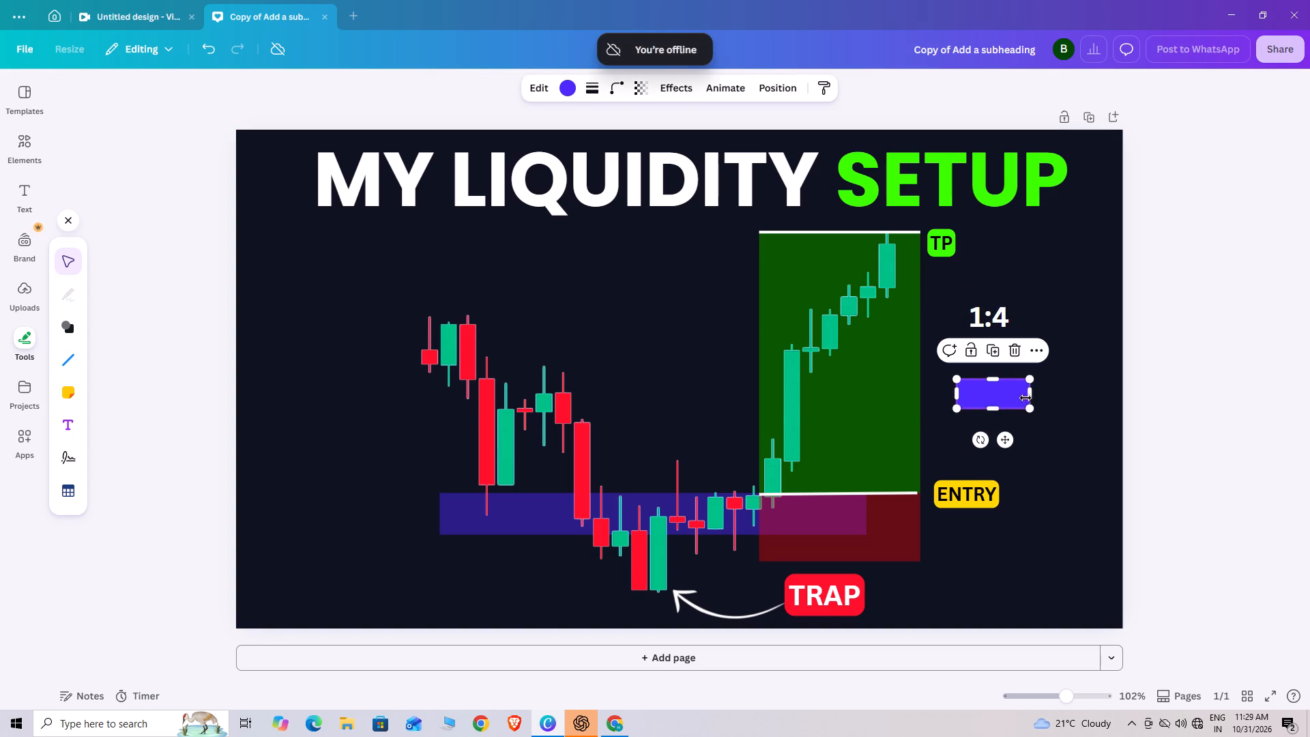
pyautogui.moveTo(1030, 395); pyautogui.dragTo(1018, 398)
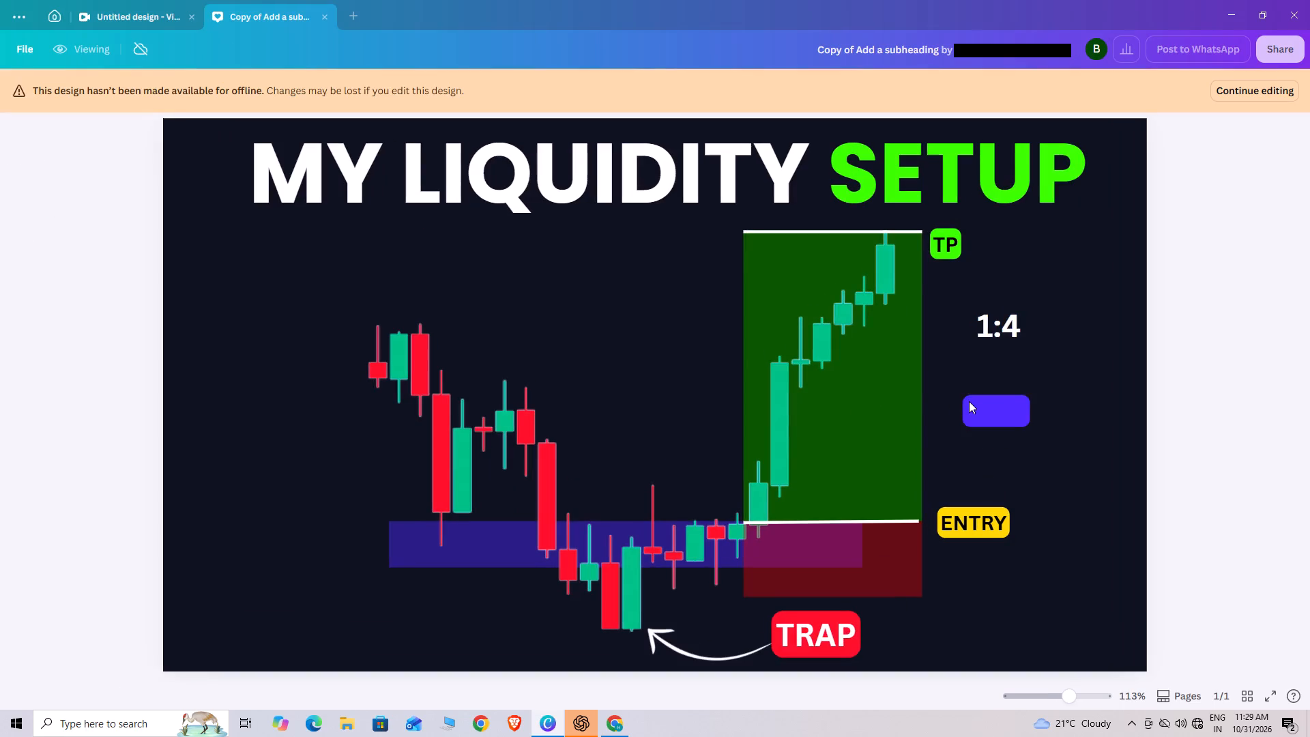
pyautogui.click(1255, 91)
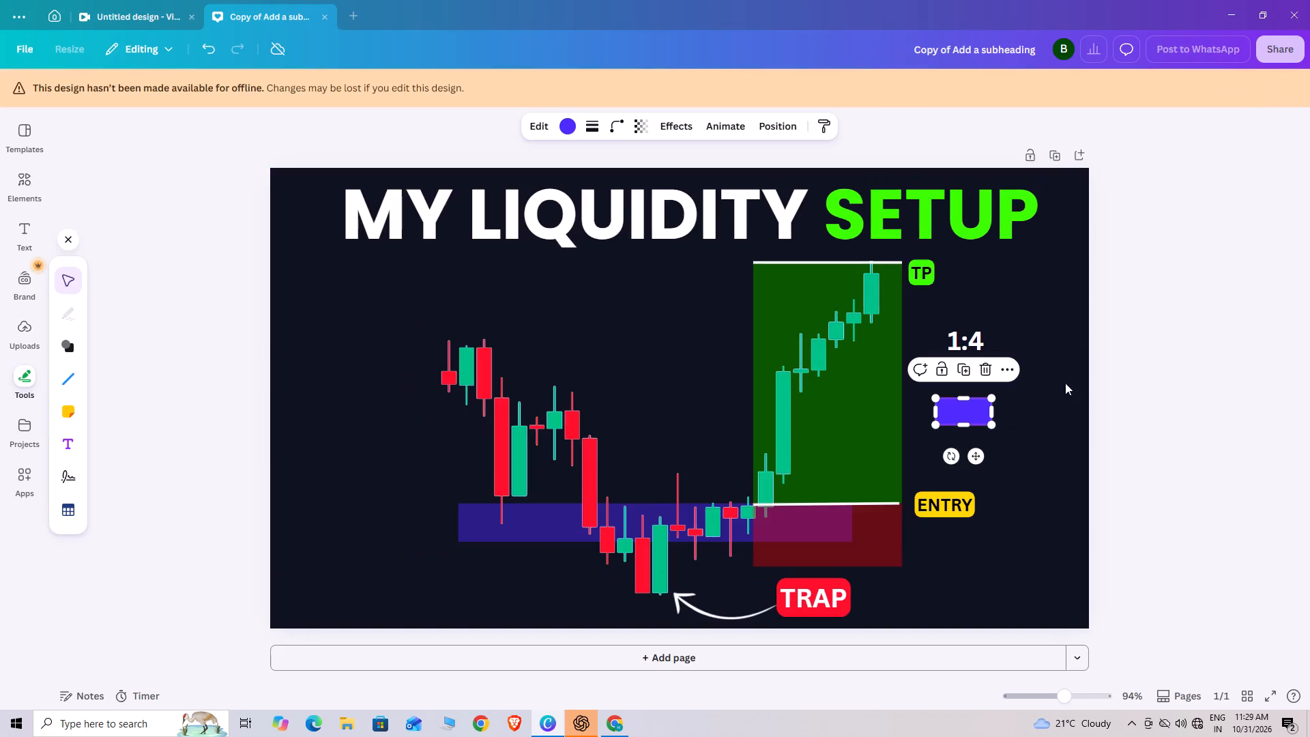
pyautogui.click(934, 414)
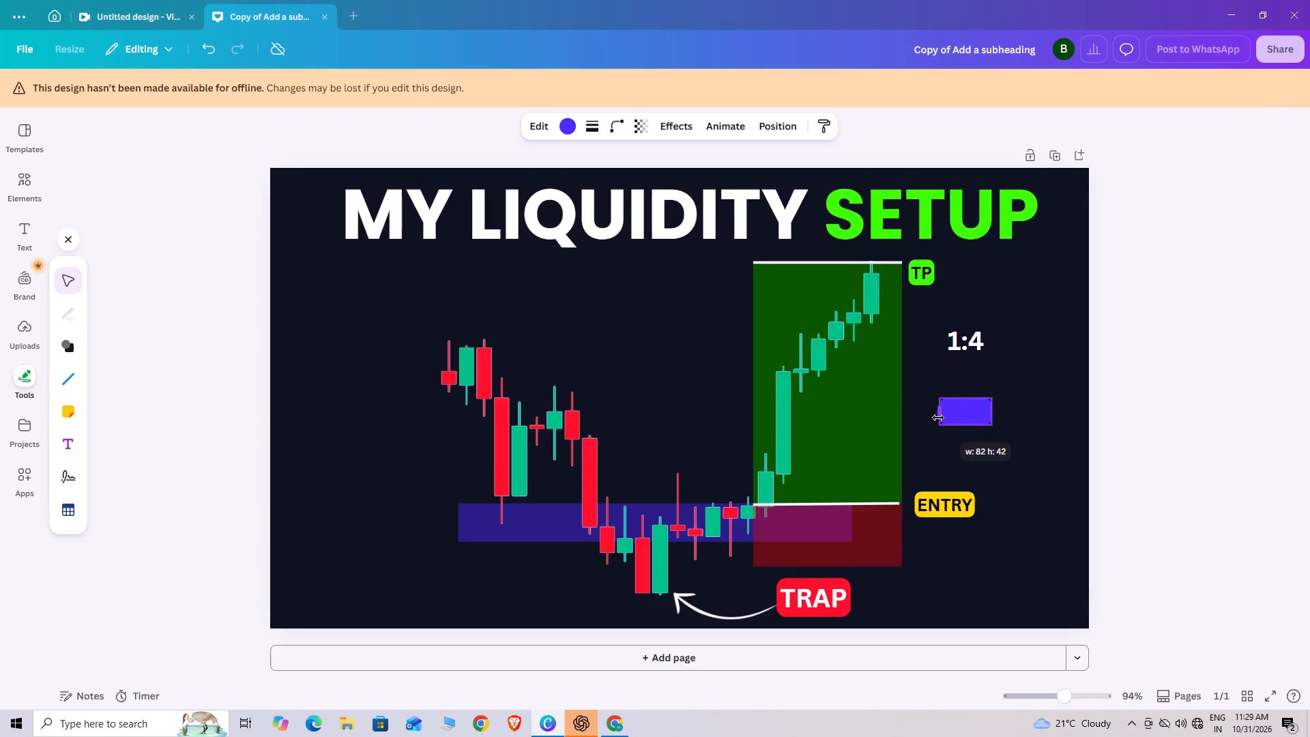
pyautogui.moveTo(974, 411); pyautogui.dragTo(976, 341)
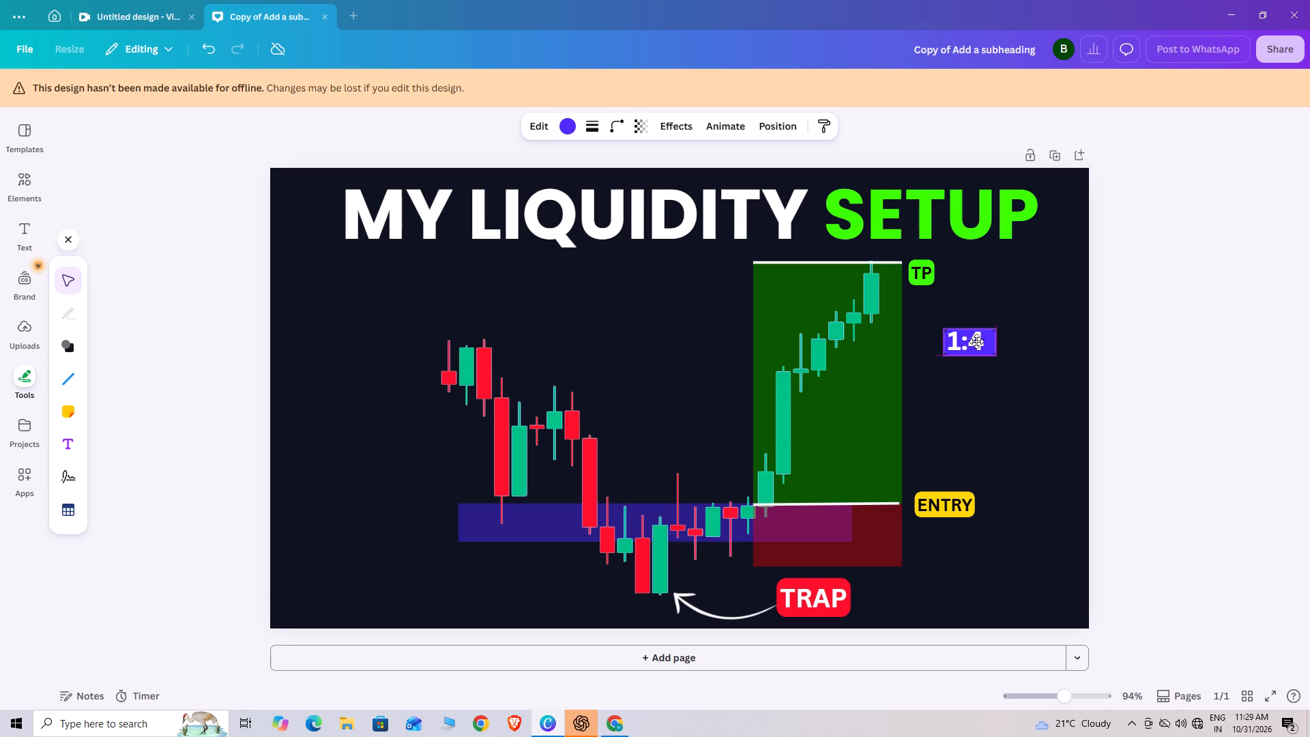
pyautogui.moveTo(976, 341); pyautogui.dragTo(974, 339)
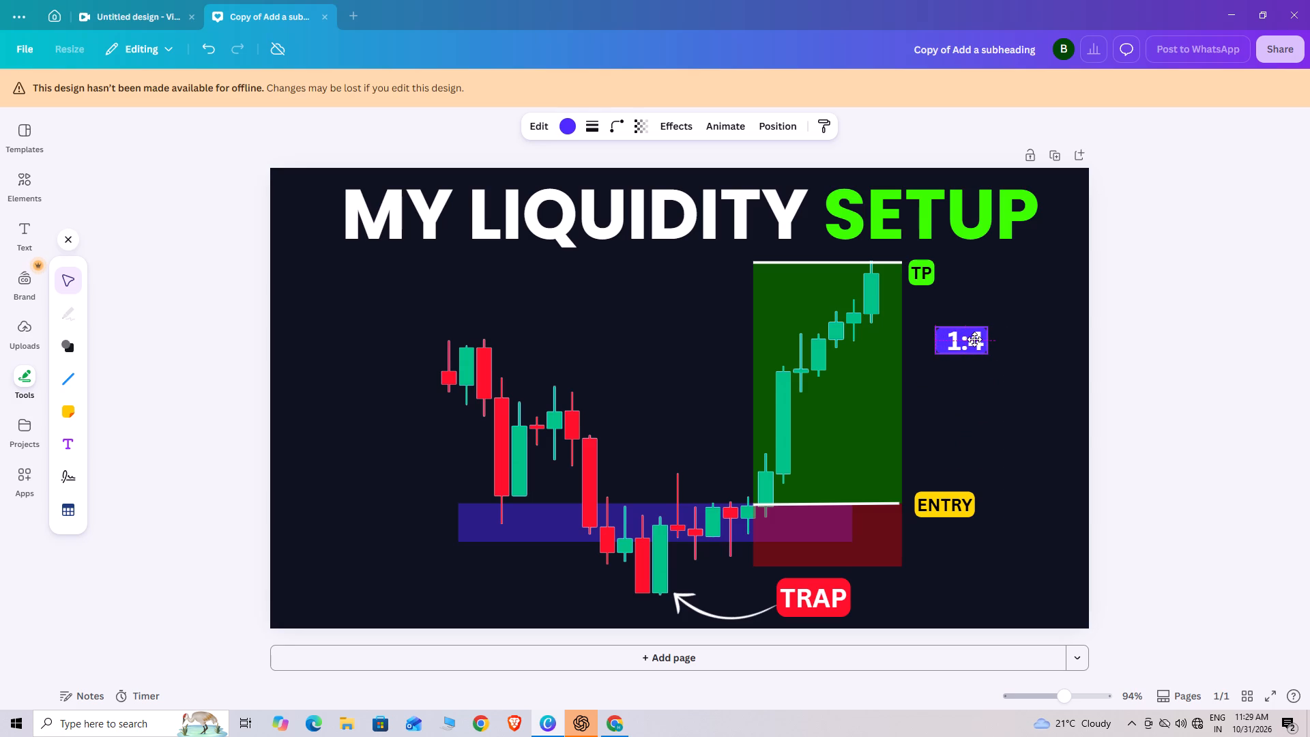
pyautogui.moveTo(974, 339); pyautogui.dragTo(974, 339)
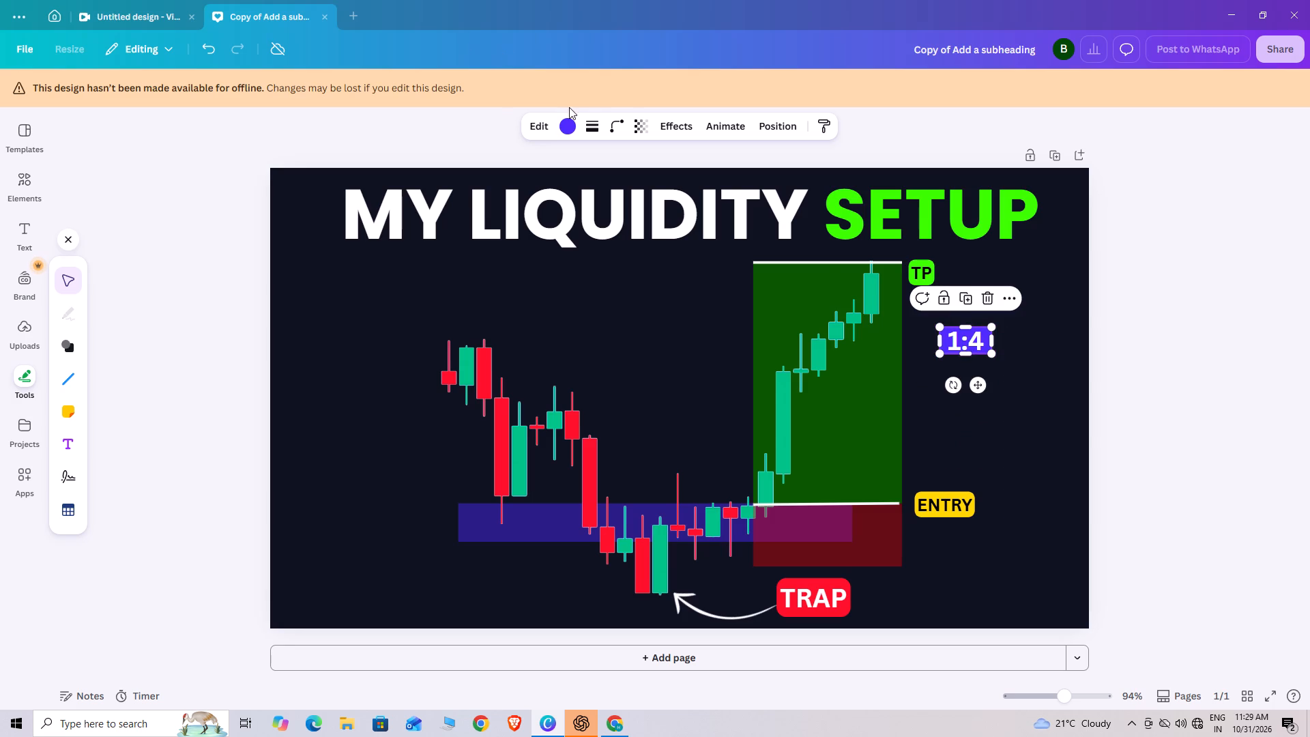
# Change the badge rectangle's fill to a deeper, fully saturated custom blue.
pyautogui.click(566, 125)
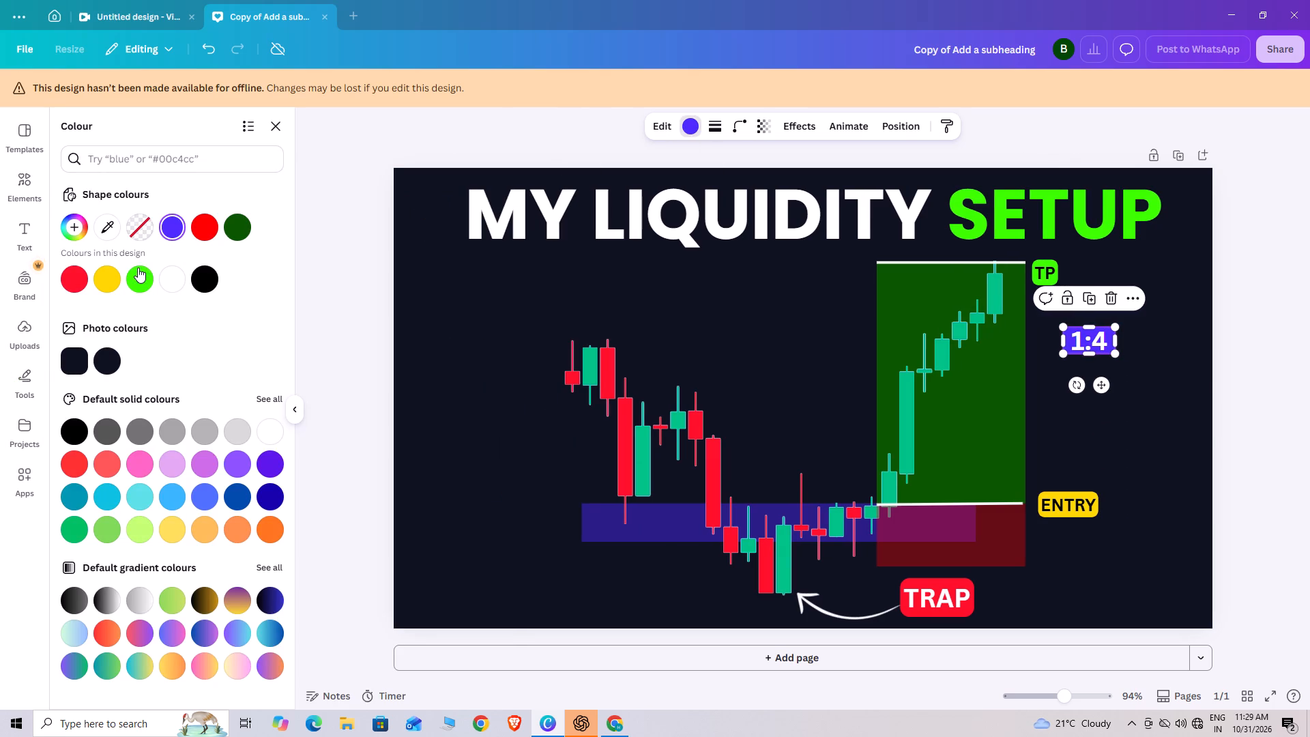
pyautogui.click(85, 233)
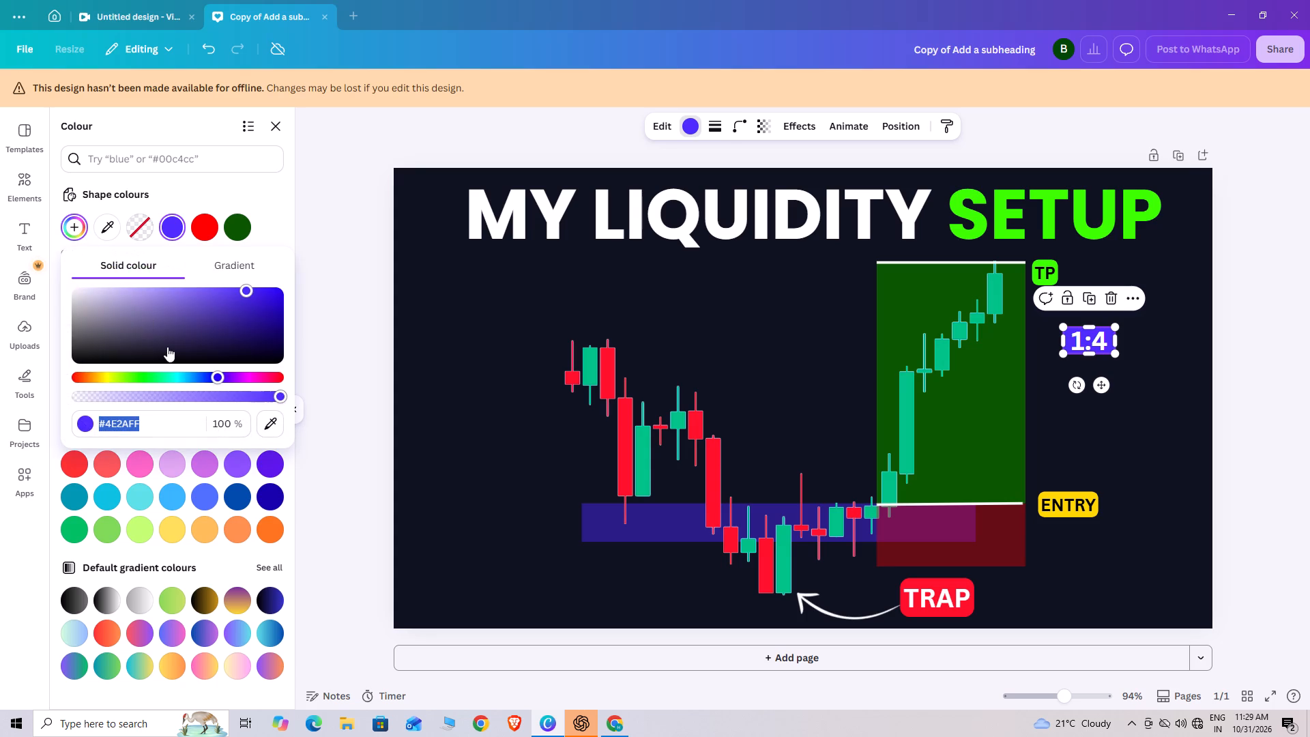
pyautogui.moveTo(242, 288); pyautogui.dragTo(224, 315)
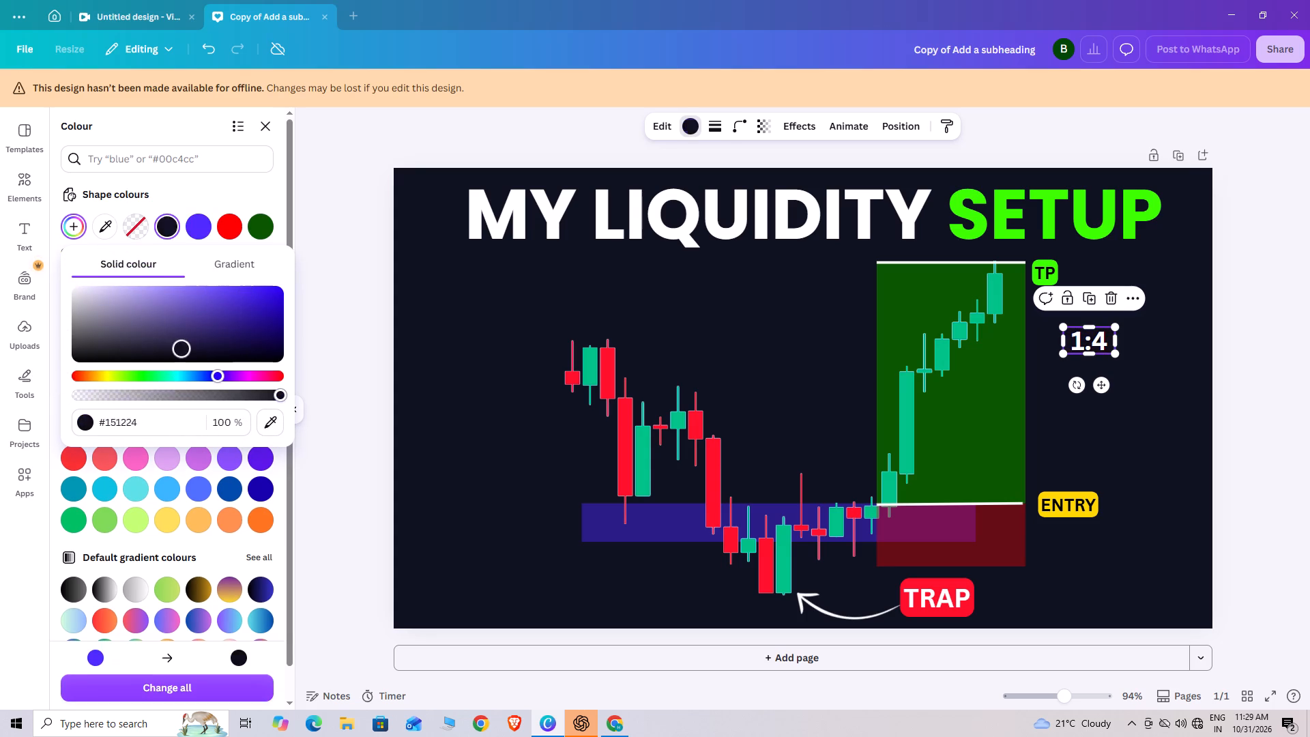
pyautogui.moveTo(224, 315); pyautogui.dragTo(361, 234)
pyautogui.click(339, 317)
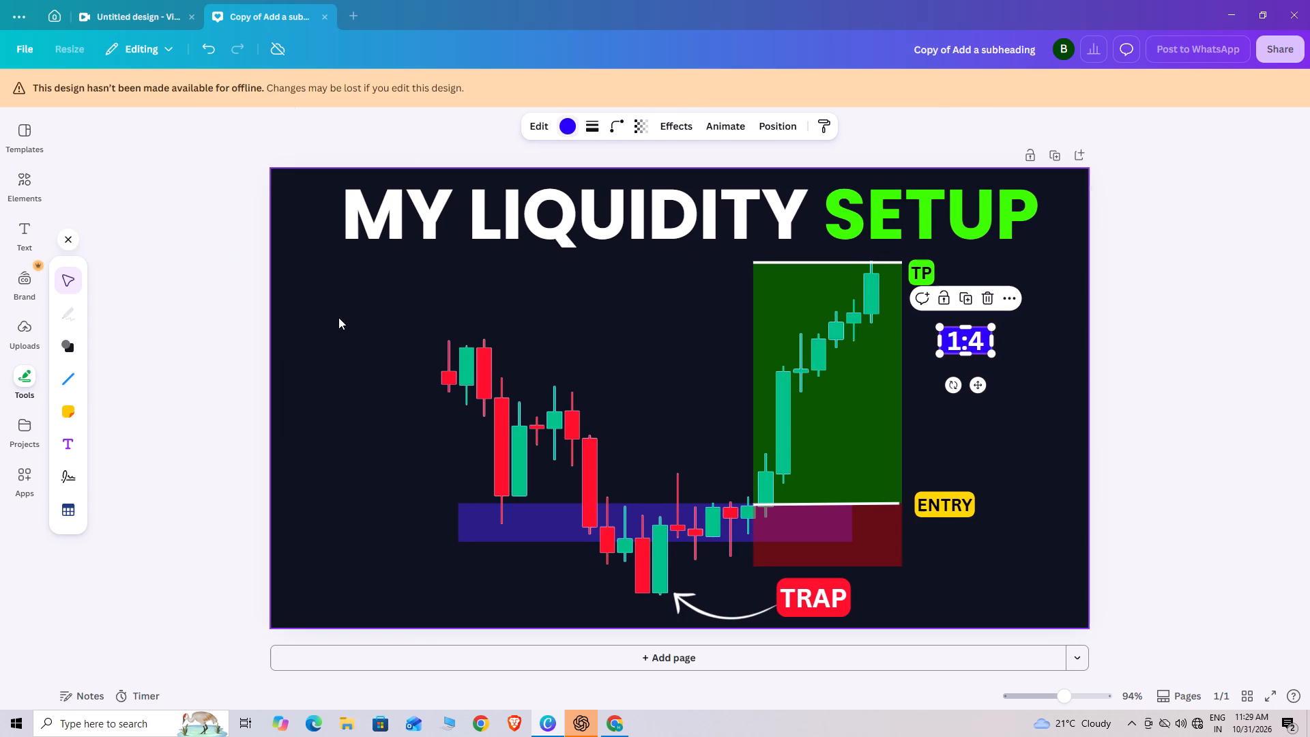
pyautogui.click(240, 413)
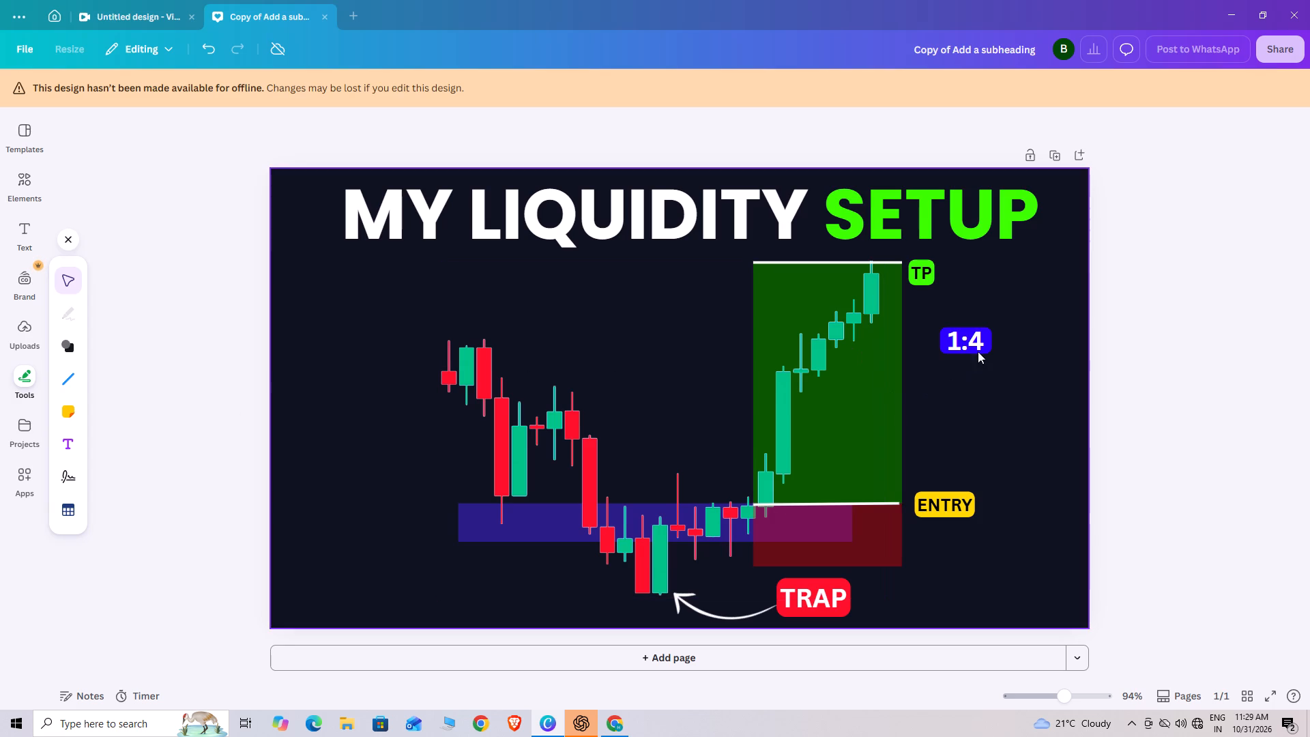
# Move the "1:4" text beside the TP label and enlarge it slightly.
pyautogui.moveTo(967, 343); pyautogui.dragTo(877, 365)
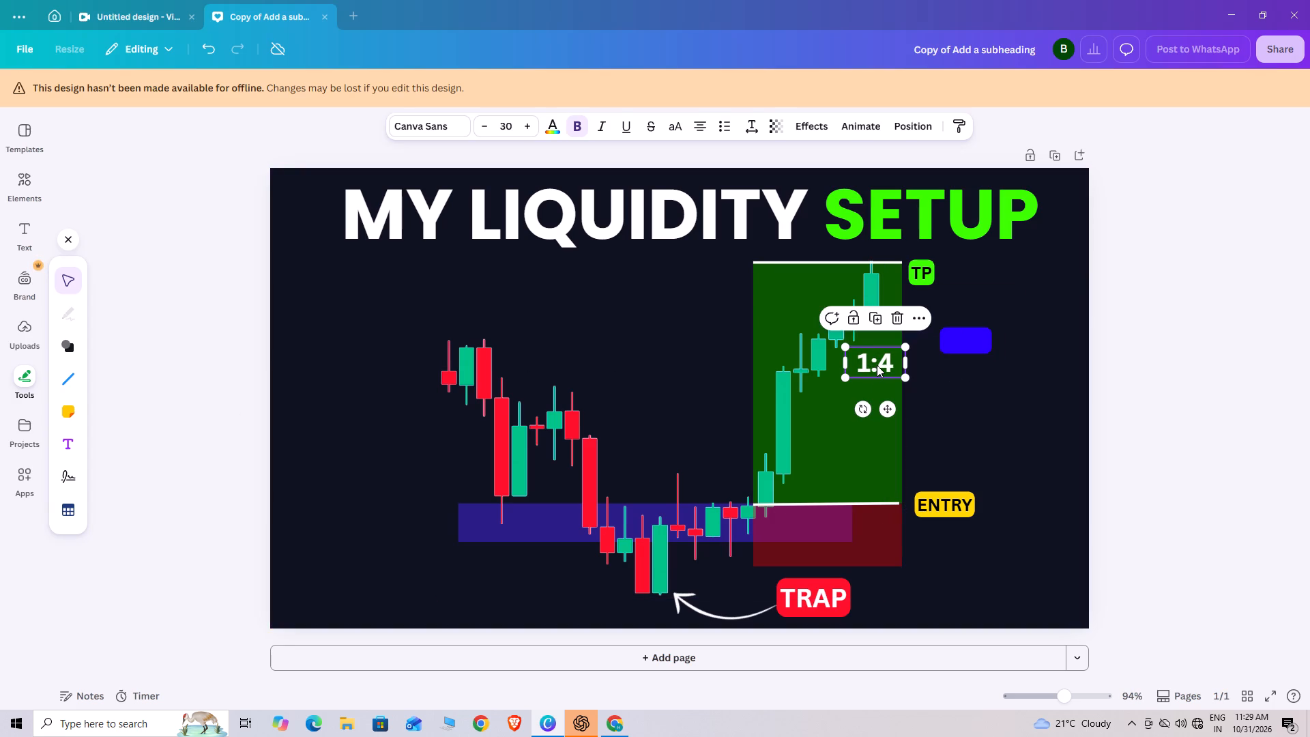
pyautogui.moveTo(877, 365); pyautogui.dragTo(990, 285)
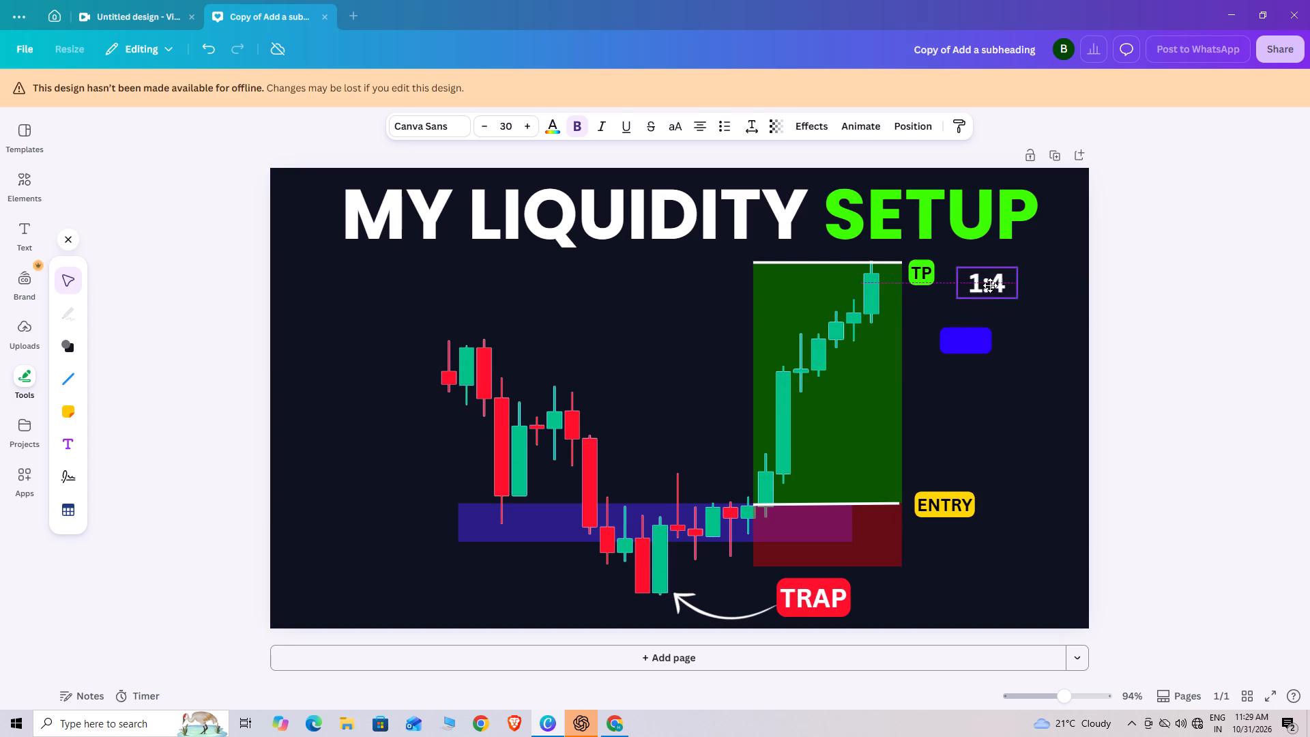
pyautogui.moveTo(990, 285); pyautogui.dragTo(991, 274)
pyautogui.click(991, 274)
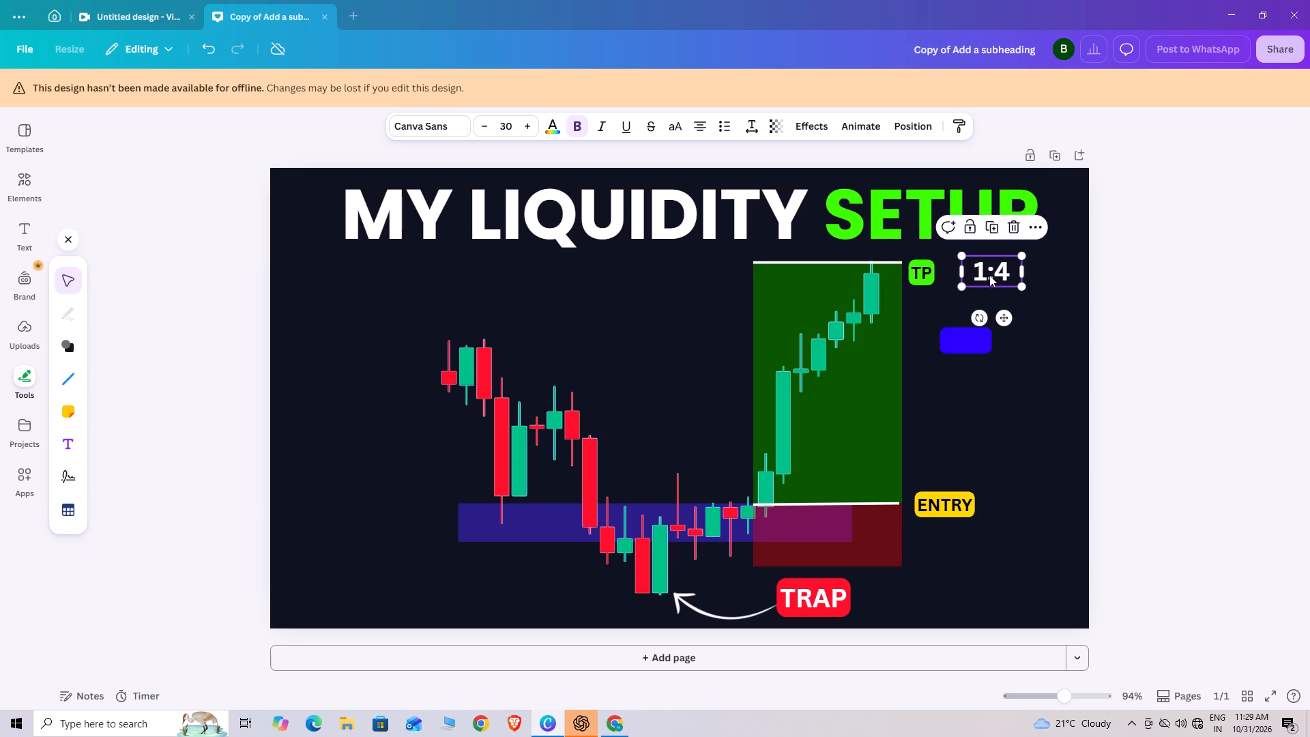
pyautogui.moveTo(1017, 293); pyautogui.dragTo(1026, 306)
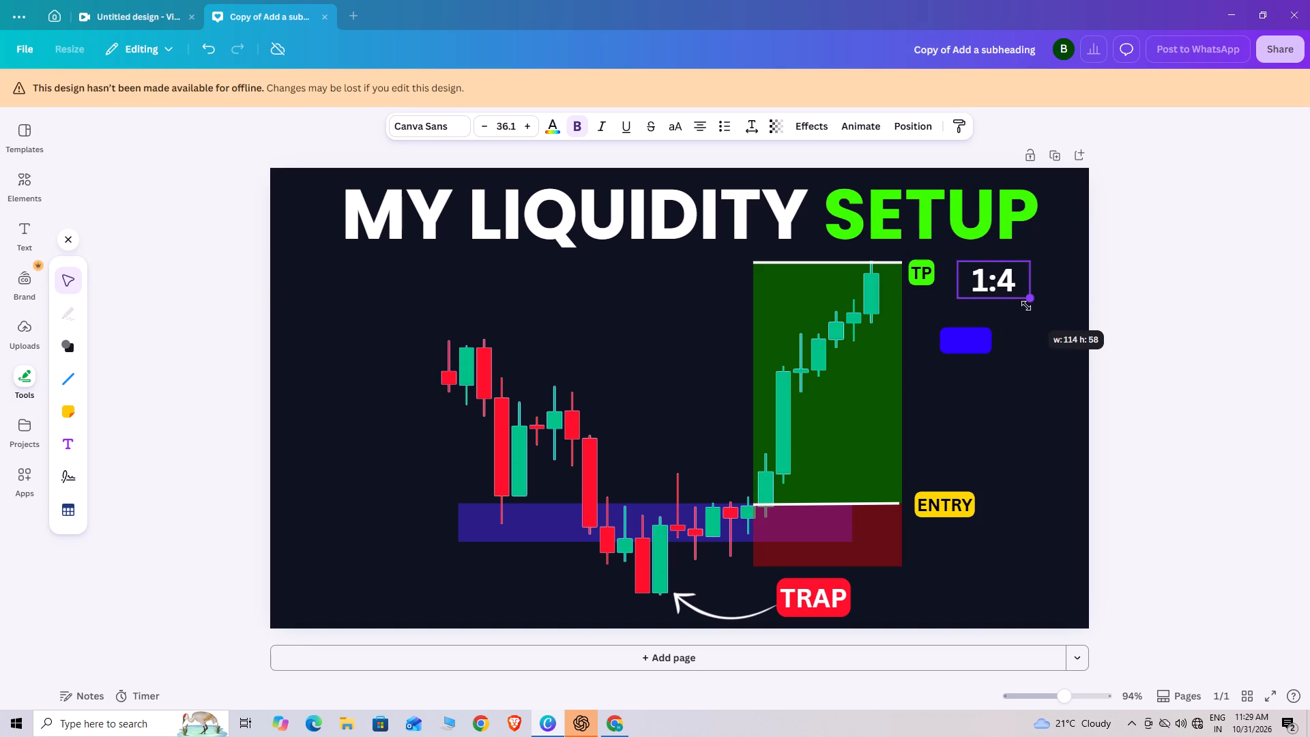
pyautogui.moveTo(1026, 306); pyautogui.dragTo(1019, 302)
# Move the blue rectangle behind the "1:4" text beside the TP label.
pyautogui.moveTo(969, 345); pyautogui.dragTo(1004, 294)
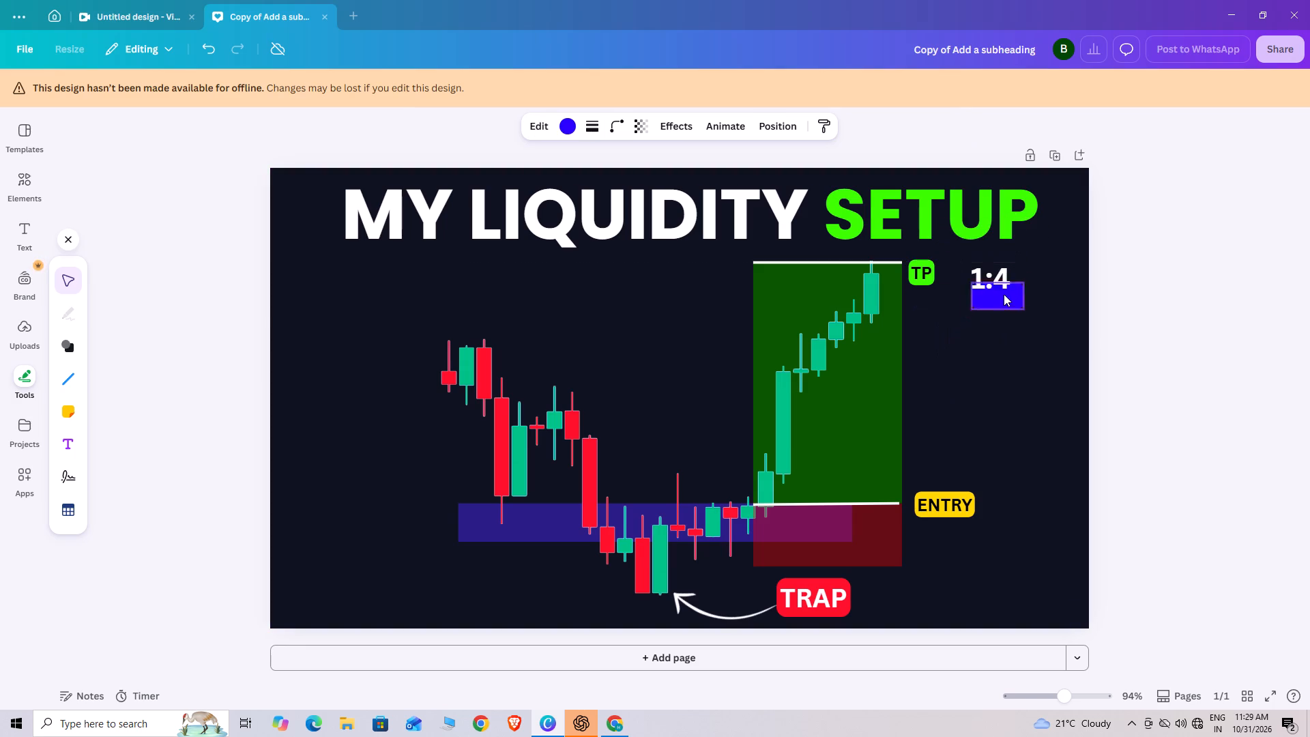
pyautogui.moveTo(1004, 294); pyautogui.dragTo(997, 283)
# Give the blue rectangle behind the "1:4" text a white dotted border with a stroke weight of 3.
pyautogui.click(591, 129)
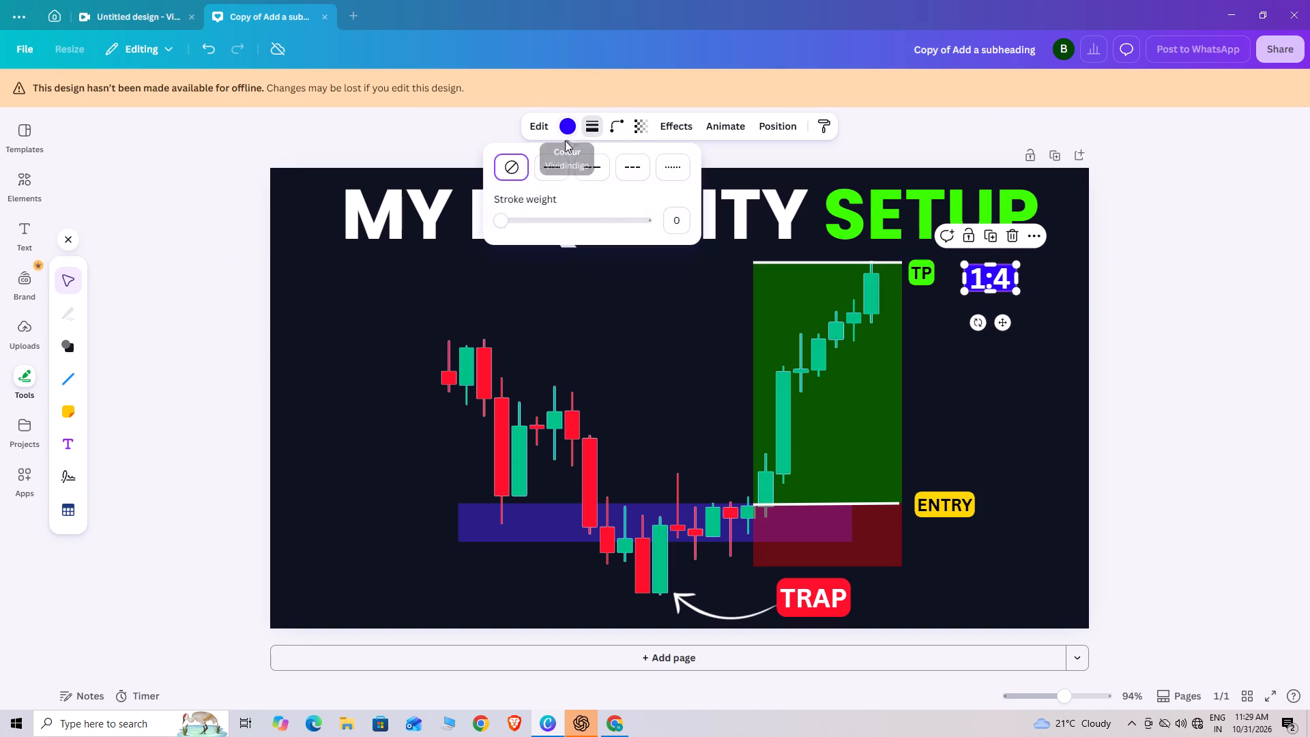
pyautogui.click(623, 167)
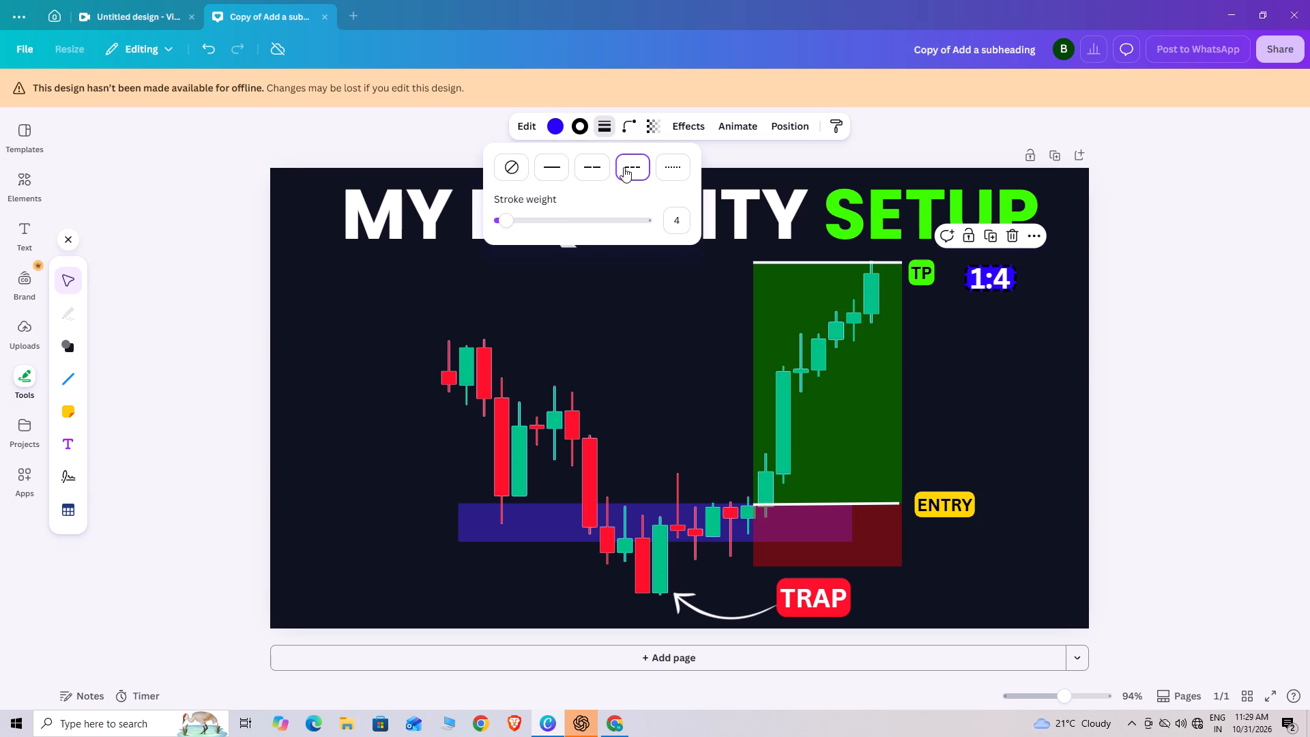
pyautogui.click(593, 171)
pyautogui.click(682, 169)
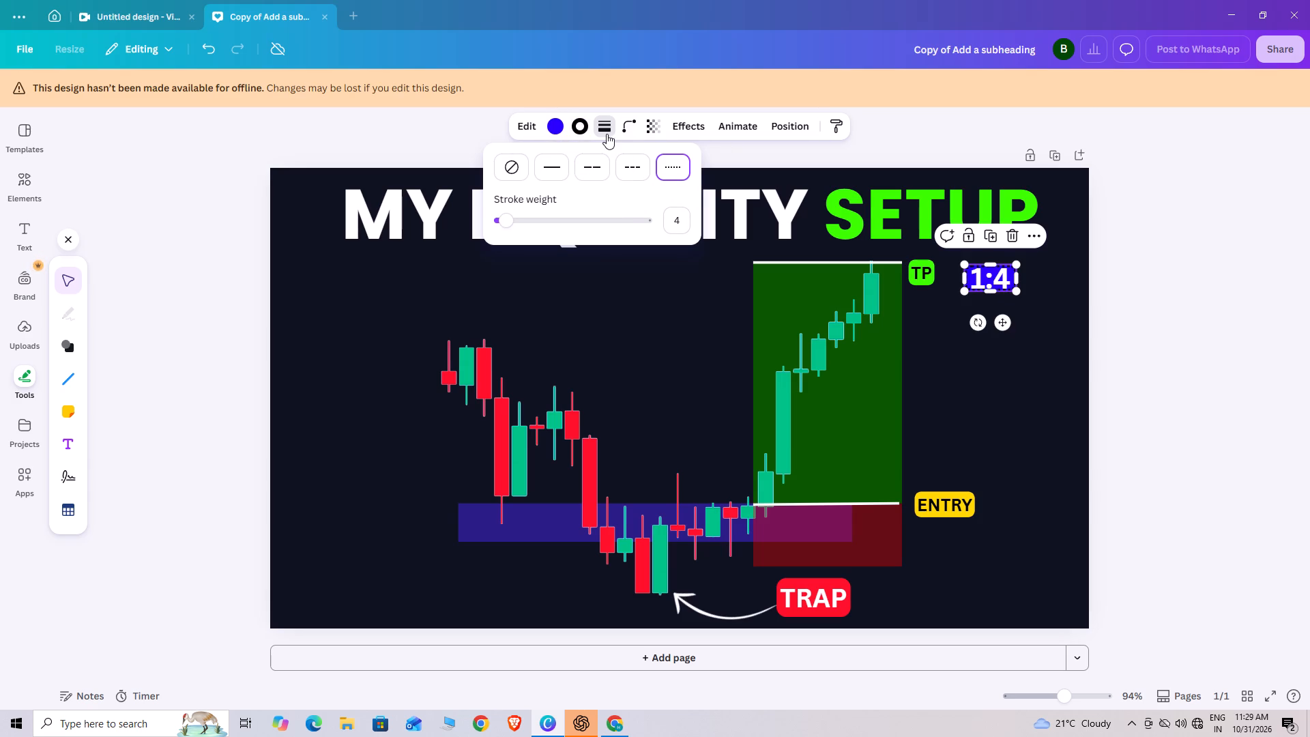
pyautogui.moveTo(504, 223); pyautogui.dragTo(498, 229)
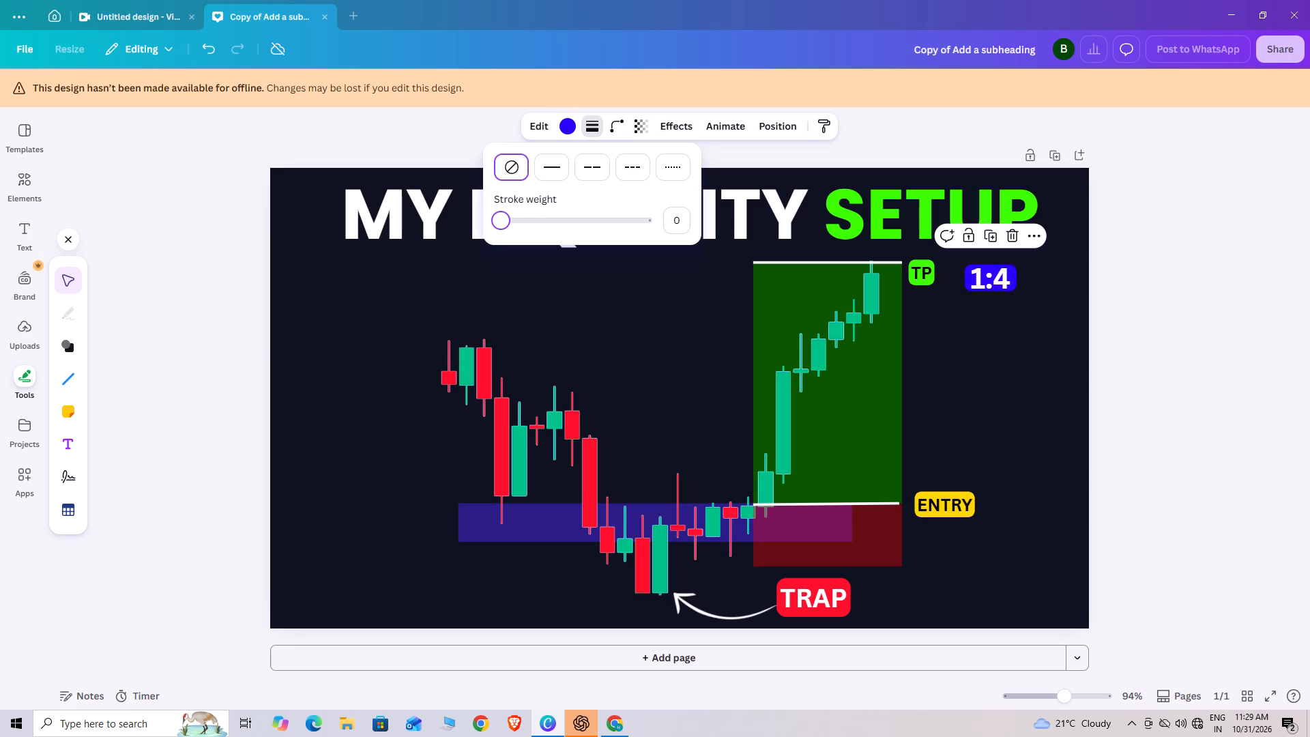
pyautogui.moveTo(498, 229); pyautogui.dragTo(504, 232)
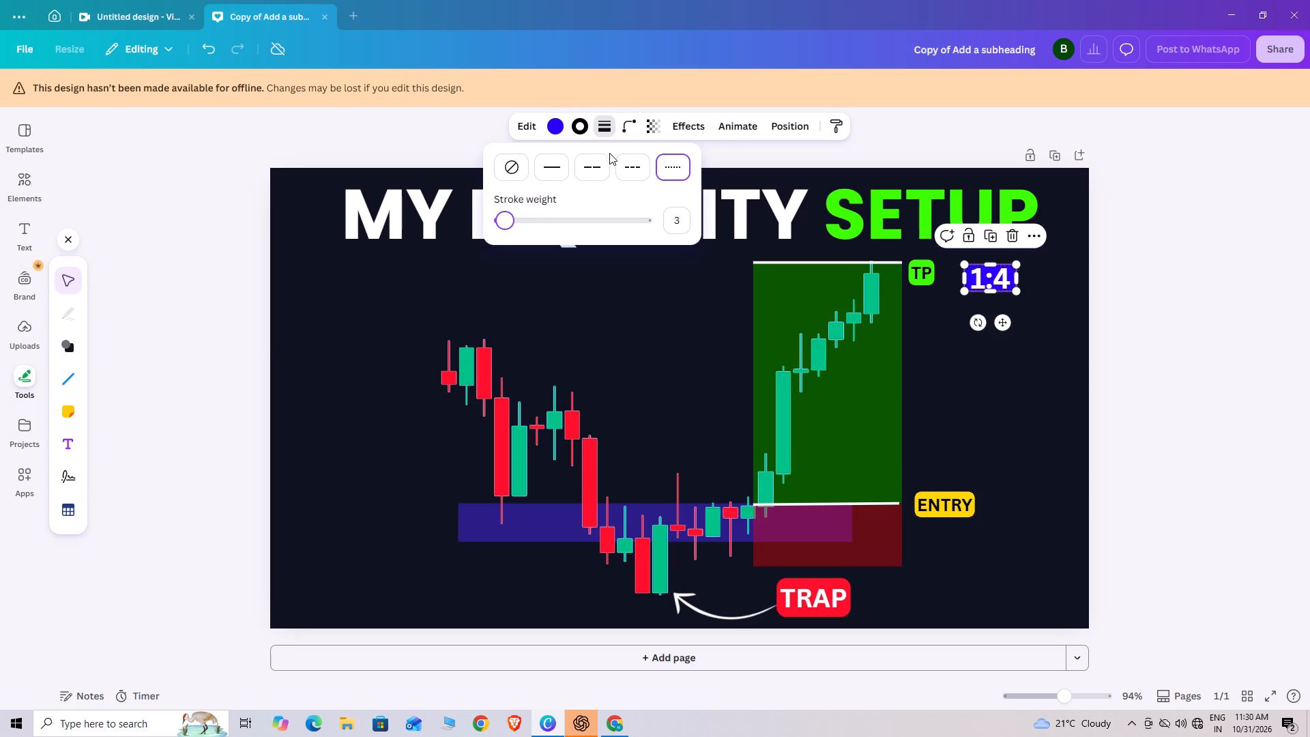
pyautogui.click(588, 135)
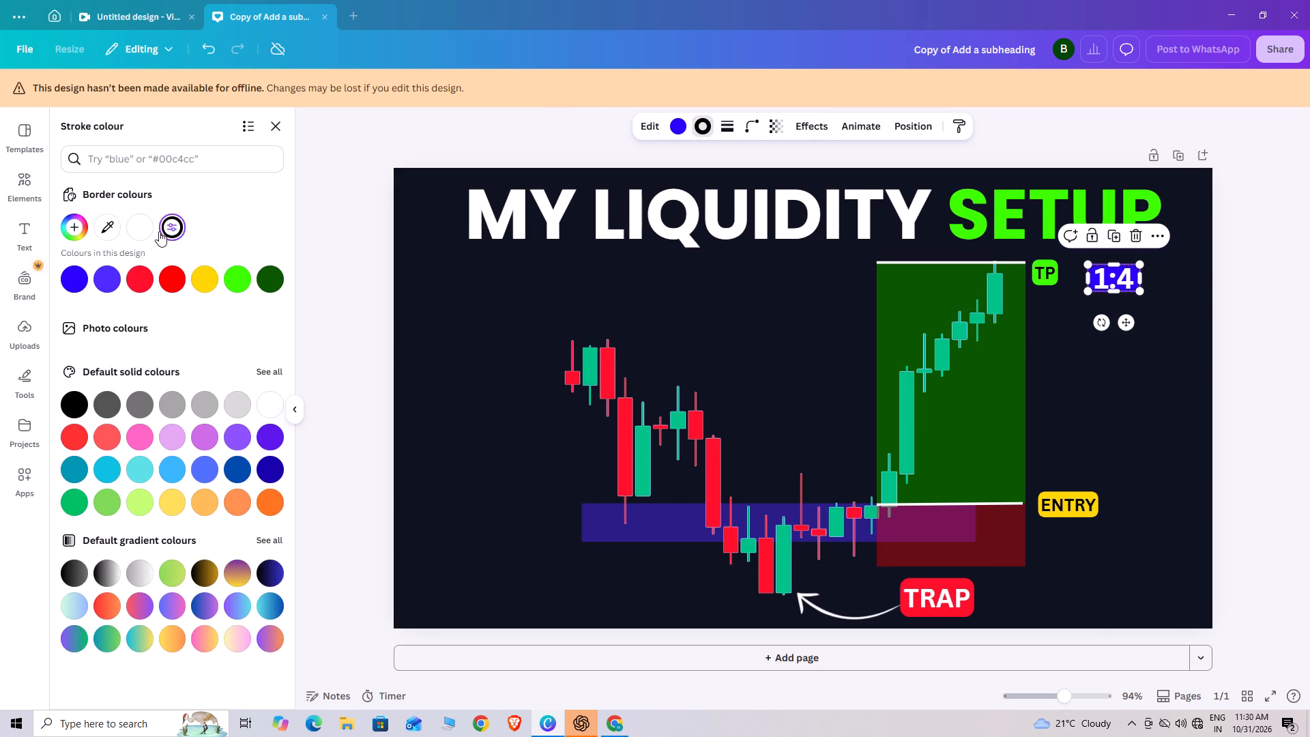
pyautogui.click(147, 228)
pyautogui.click(361, 315)
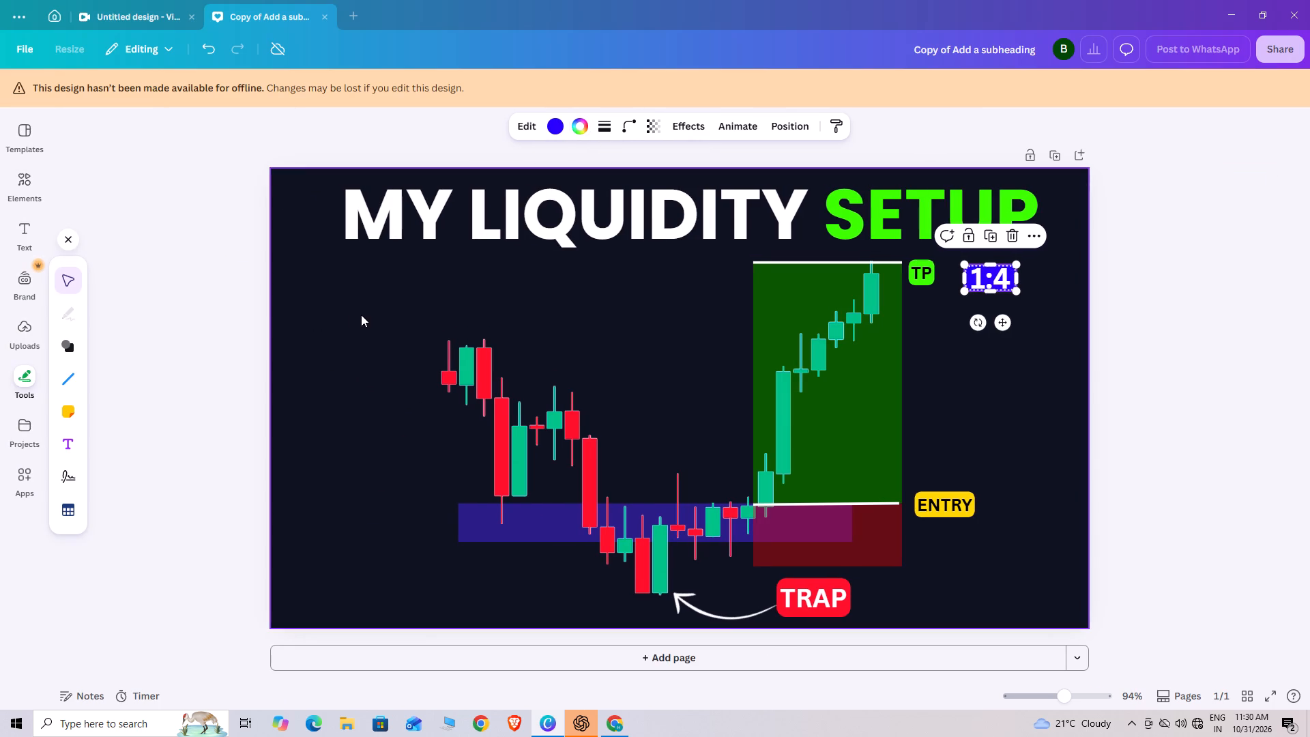
pyautogui.click(259, 306)
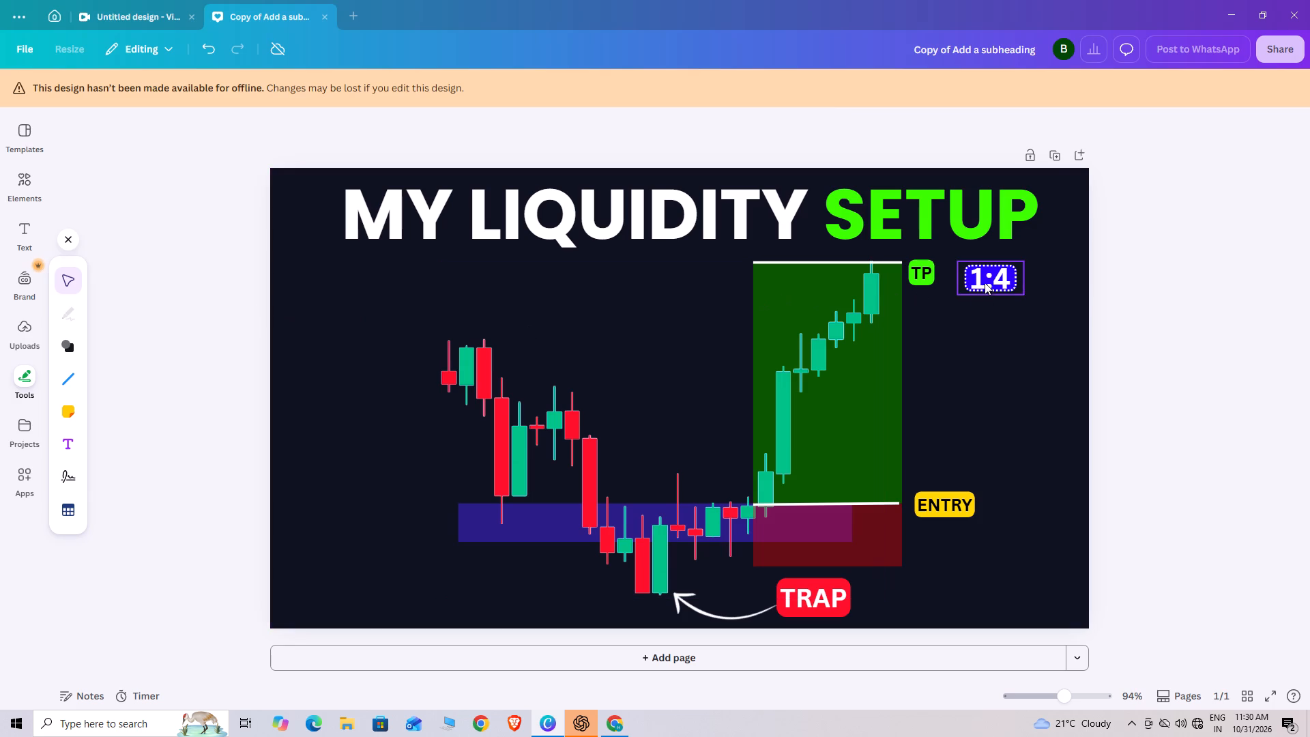
# Move the "1:4" text below its badge and make the blue rectangle slightly wider and taller.
pyautogui.moveTo(985, 279); pyautogui.dragTo(979, 335)
pyautogui.click(992, 268)
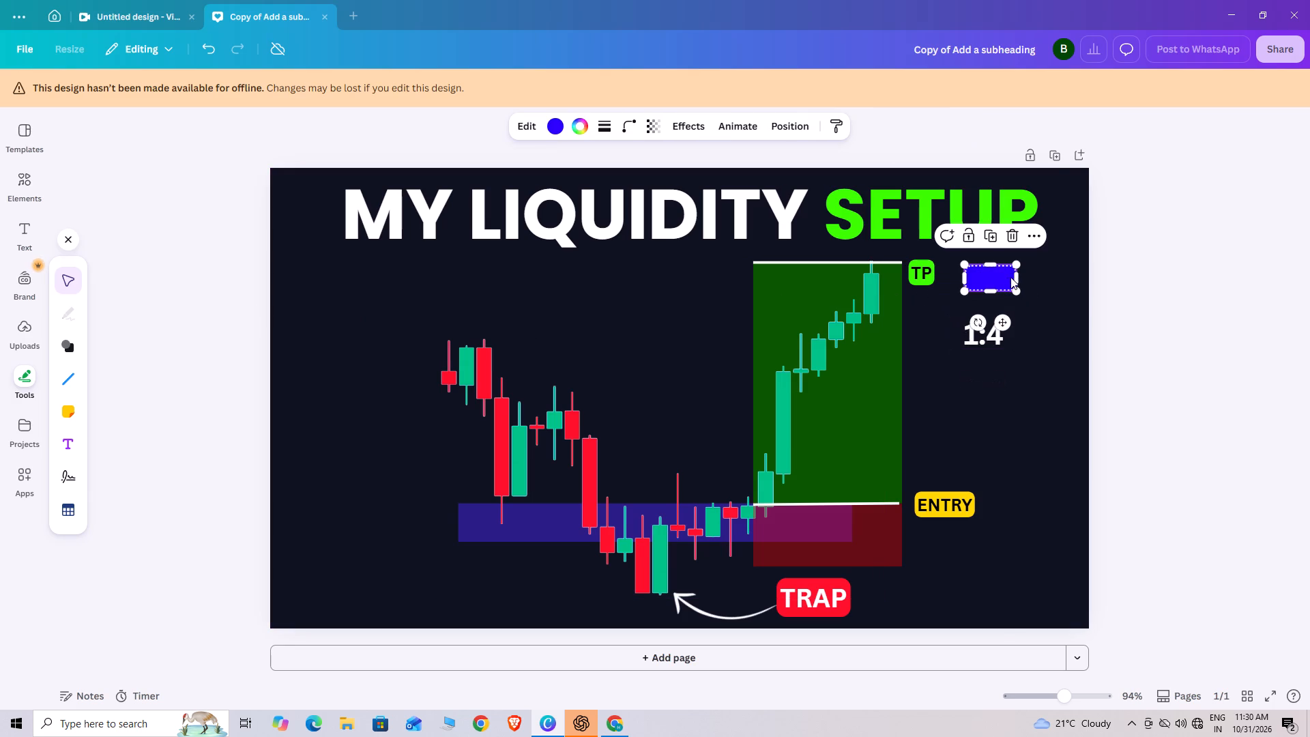
pyautogui.moveTo(1021, 278); pyautogui.dragTo(1032, 283)
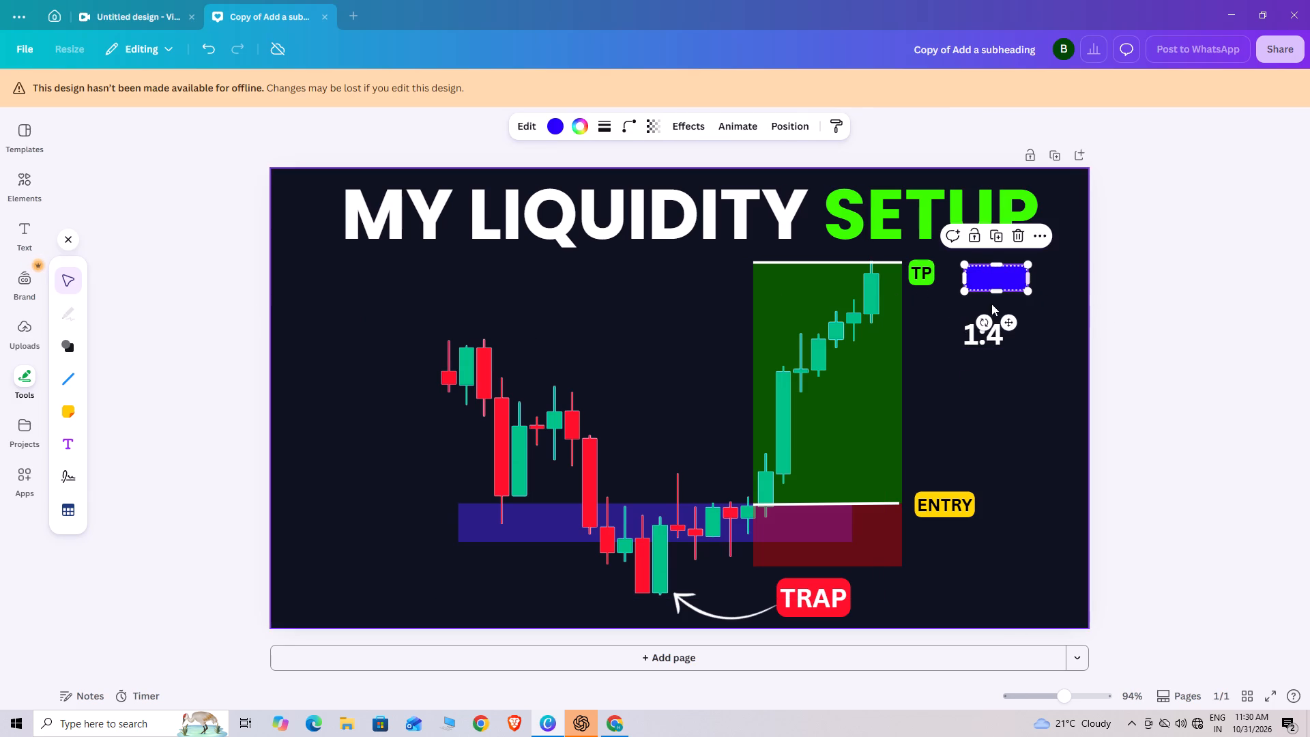
pyautogui.click(995, 293)
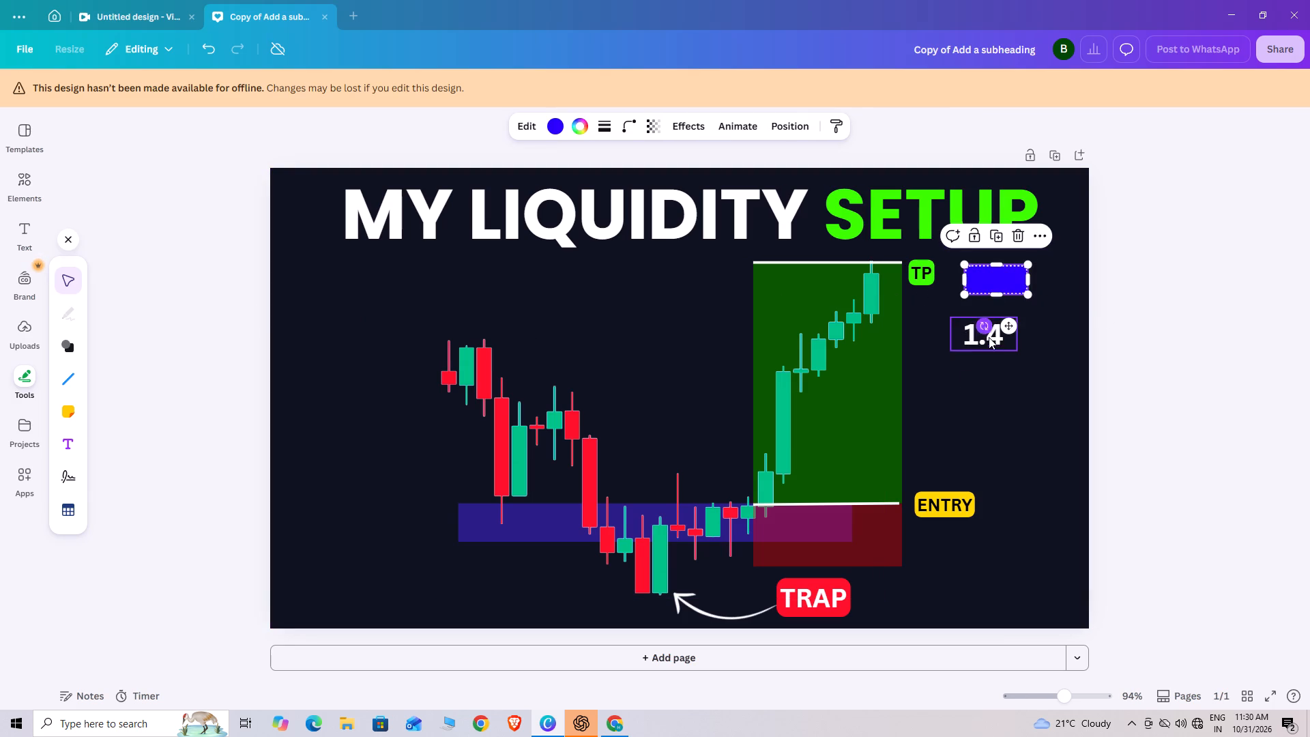
# Enlarge the "1:4" text slightly and place it back over the centre of the blue rectangle.
pyautogui.click(987, 343)
pyautogui.moveTo(1017, 349); pyautogui.dragTo(1021, 359)
pyautogui.moveTo(998, 346); pyautogui.dragTo(1006, 291)
pyautogui.click(236, 377)
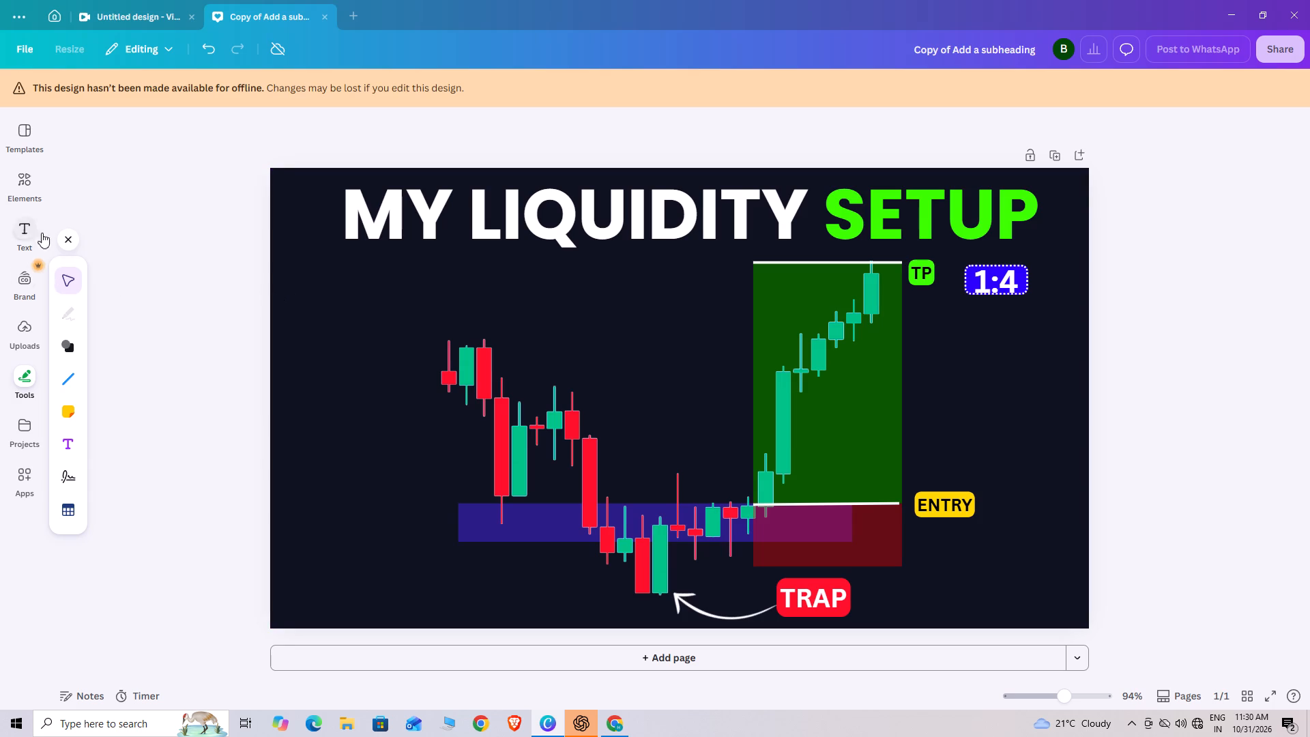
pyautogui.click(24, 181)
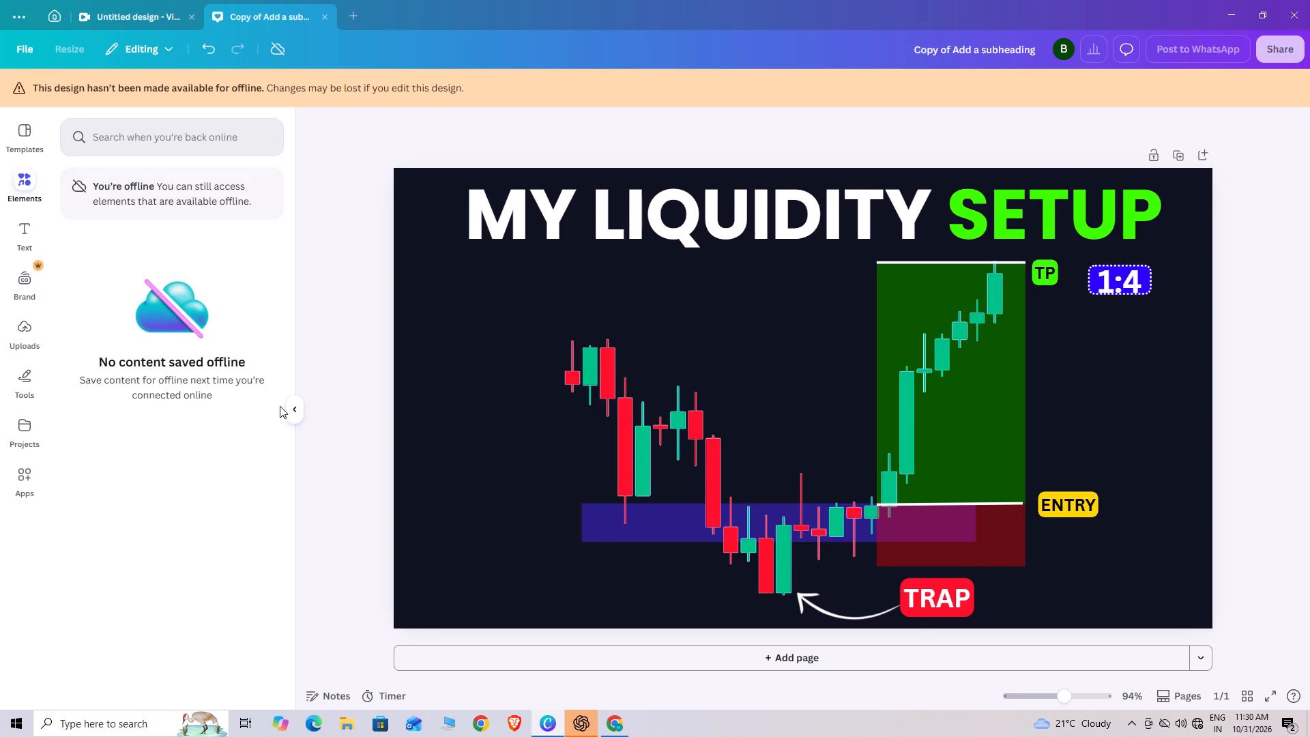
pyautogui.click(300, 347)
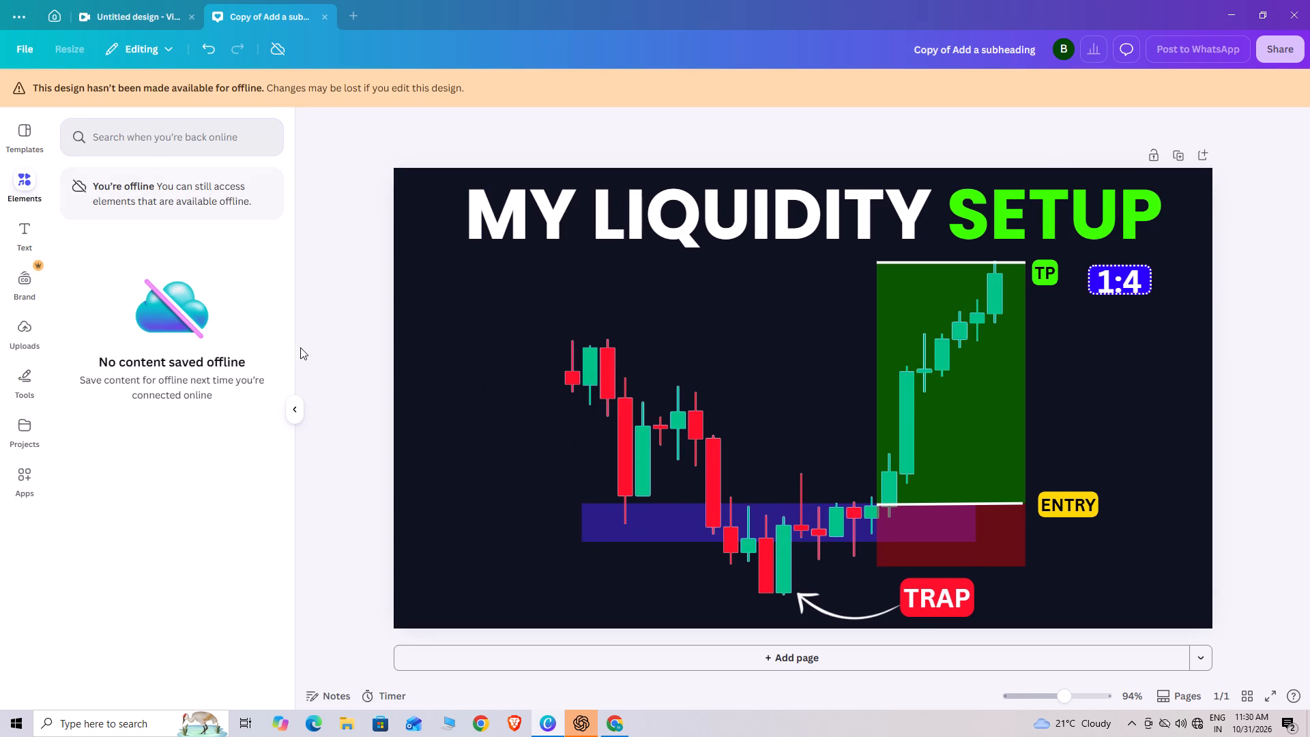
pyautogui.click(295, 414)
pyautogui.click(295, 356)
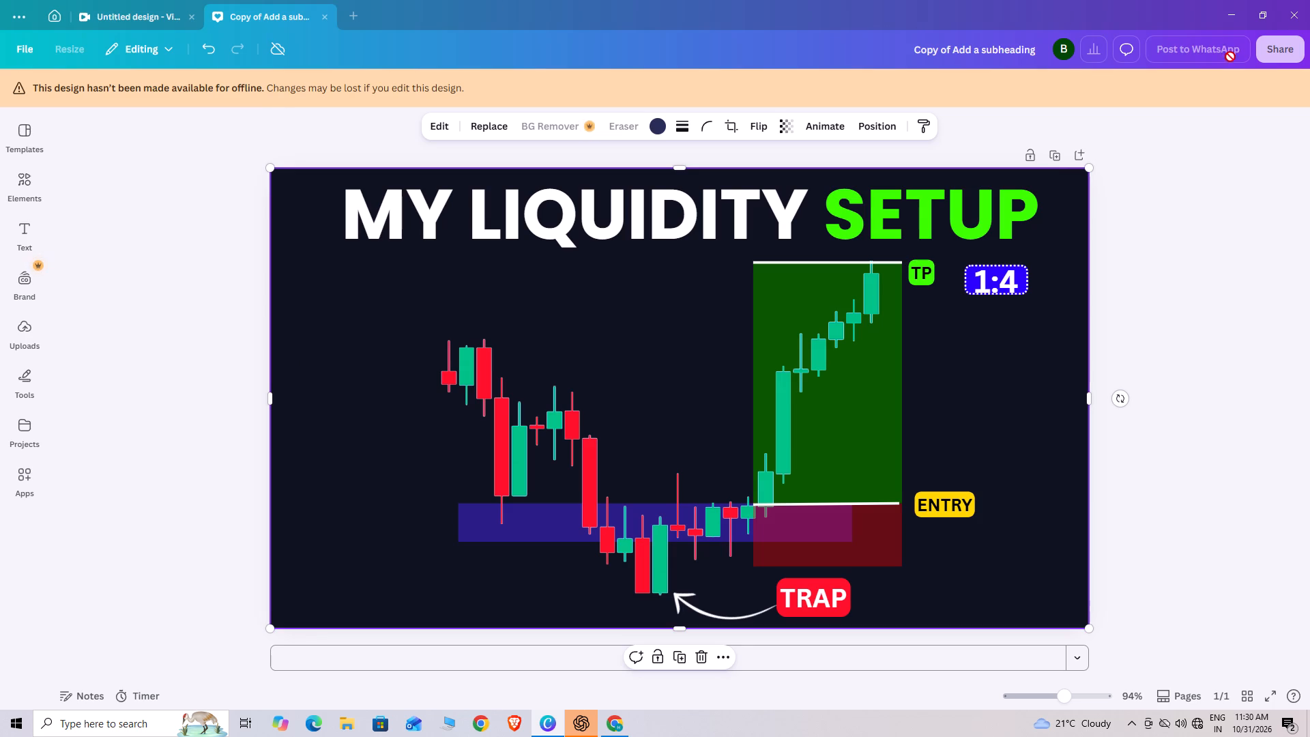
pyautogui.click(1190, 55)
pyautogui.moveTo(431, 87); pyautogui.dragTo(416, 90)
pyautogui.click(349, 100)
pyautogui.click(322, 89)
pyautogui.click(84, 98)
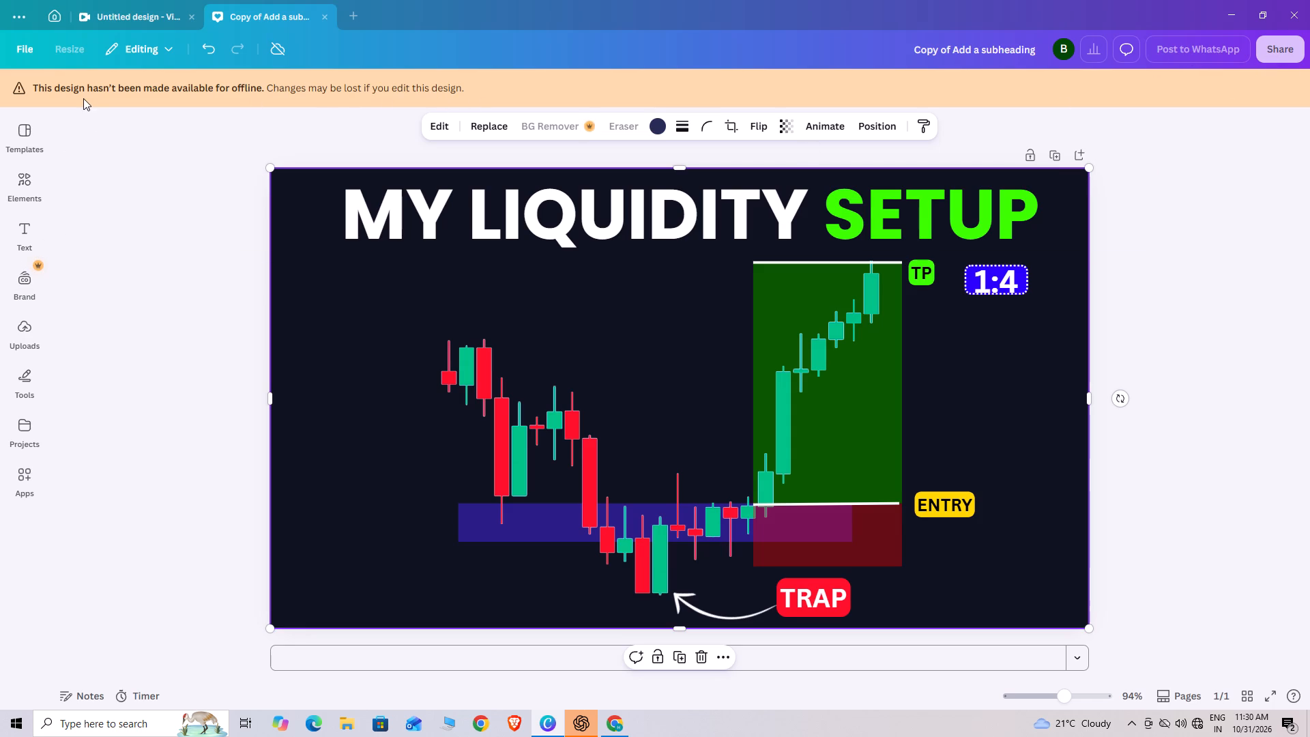
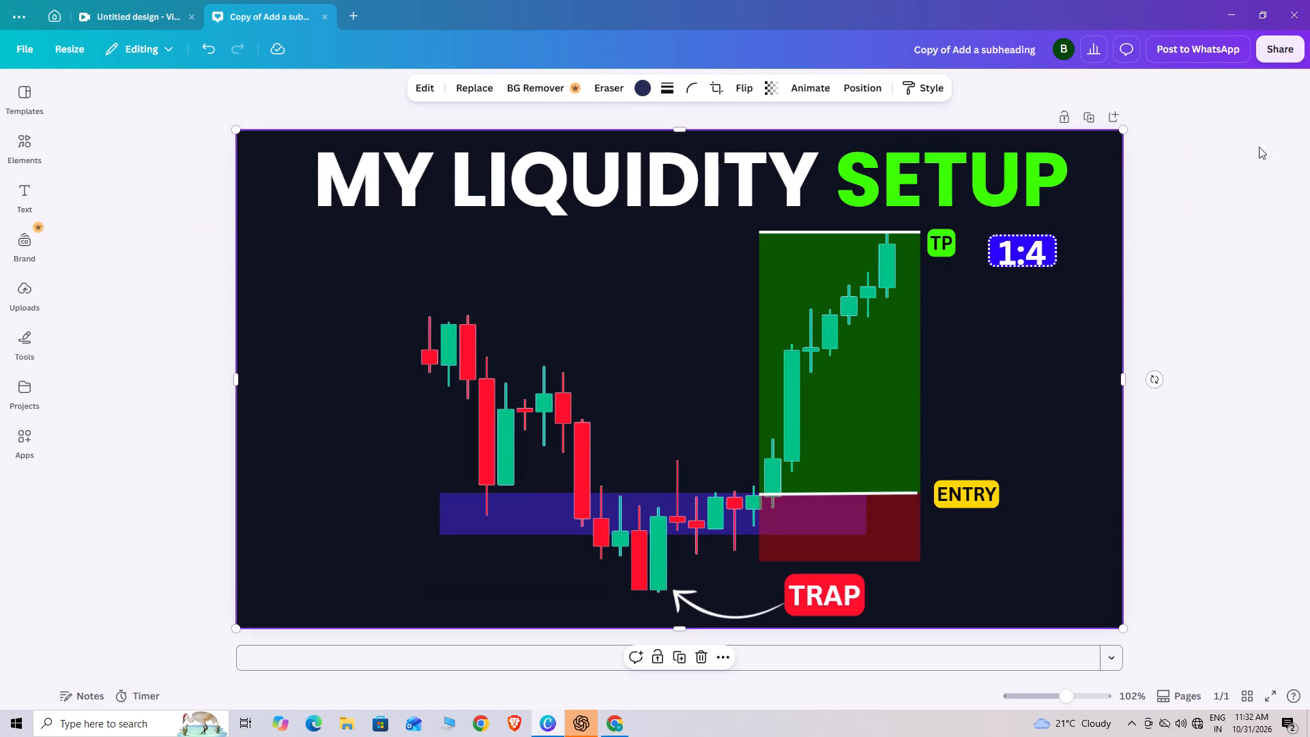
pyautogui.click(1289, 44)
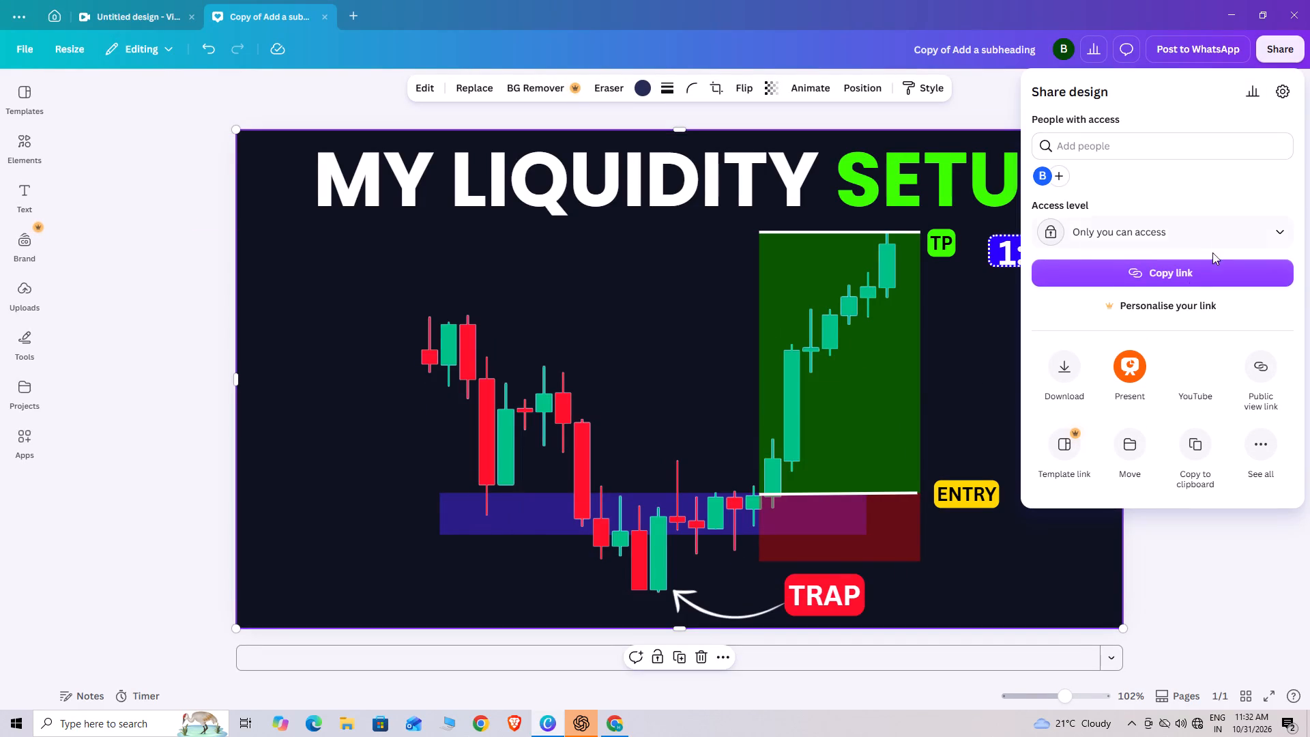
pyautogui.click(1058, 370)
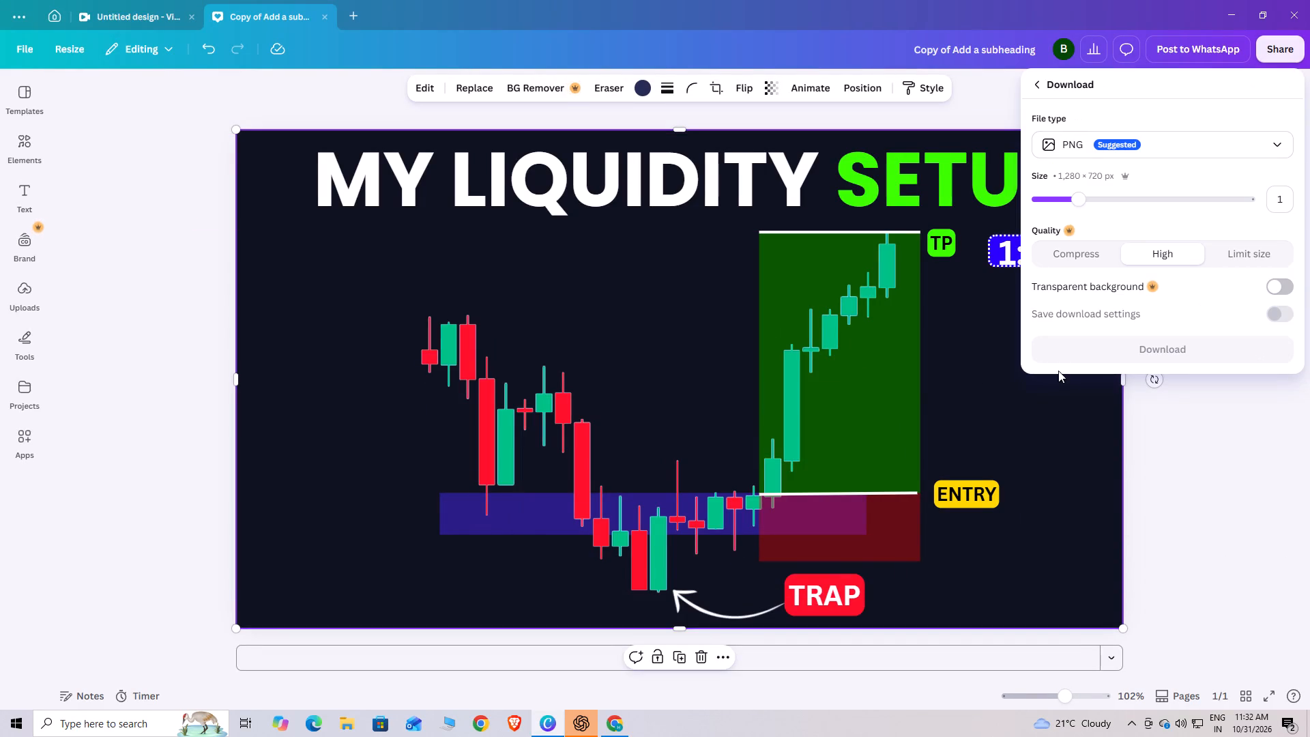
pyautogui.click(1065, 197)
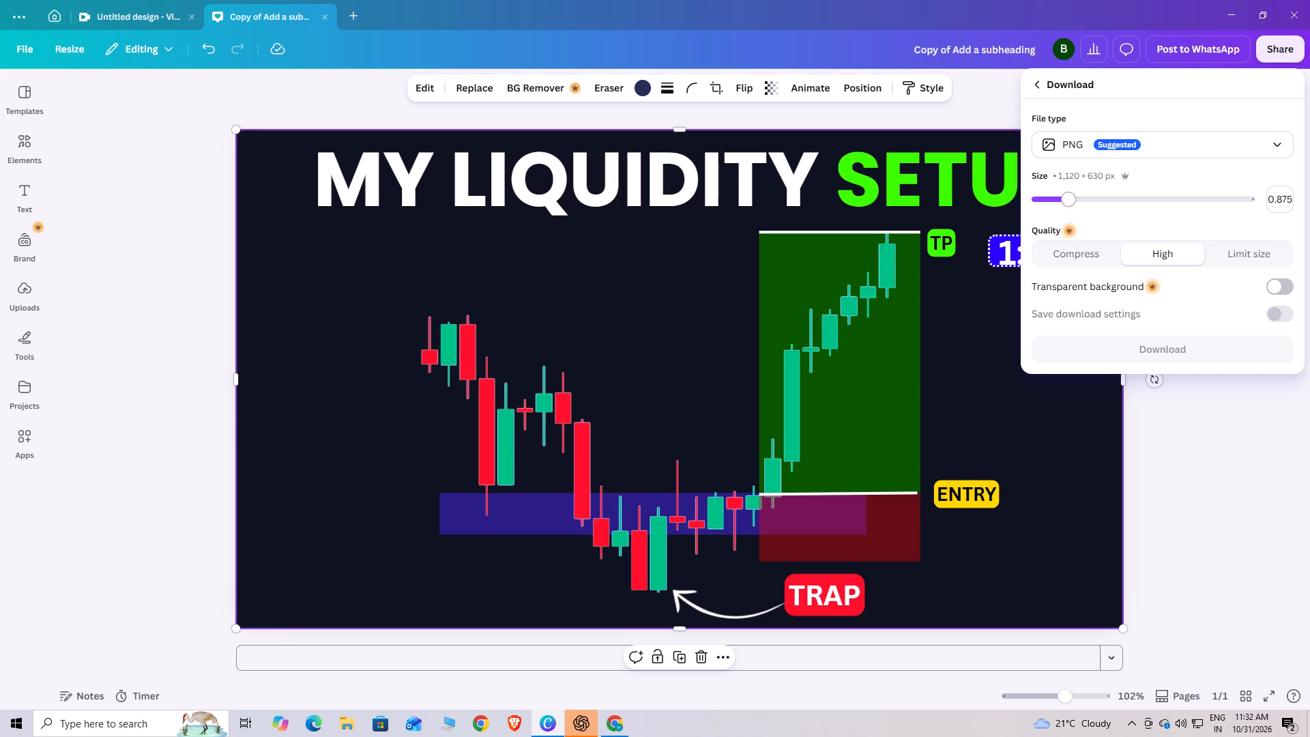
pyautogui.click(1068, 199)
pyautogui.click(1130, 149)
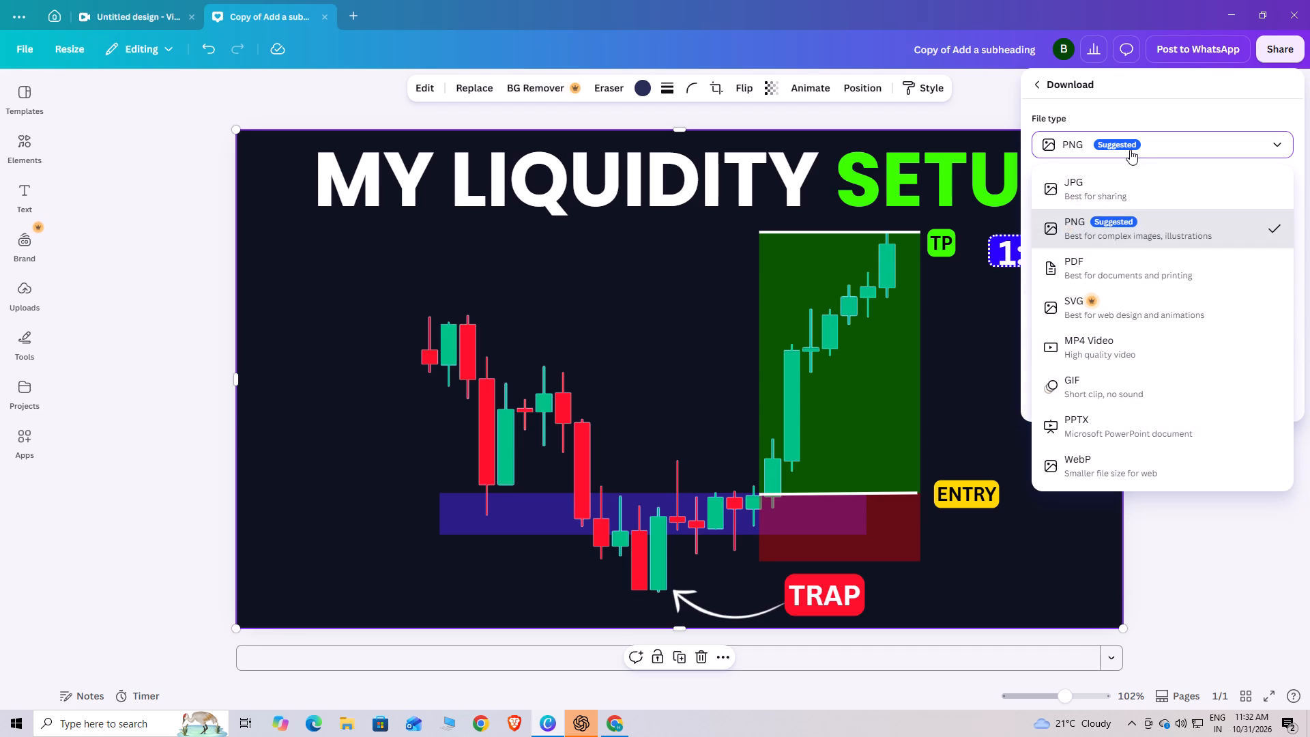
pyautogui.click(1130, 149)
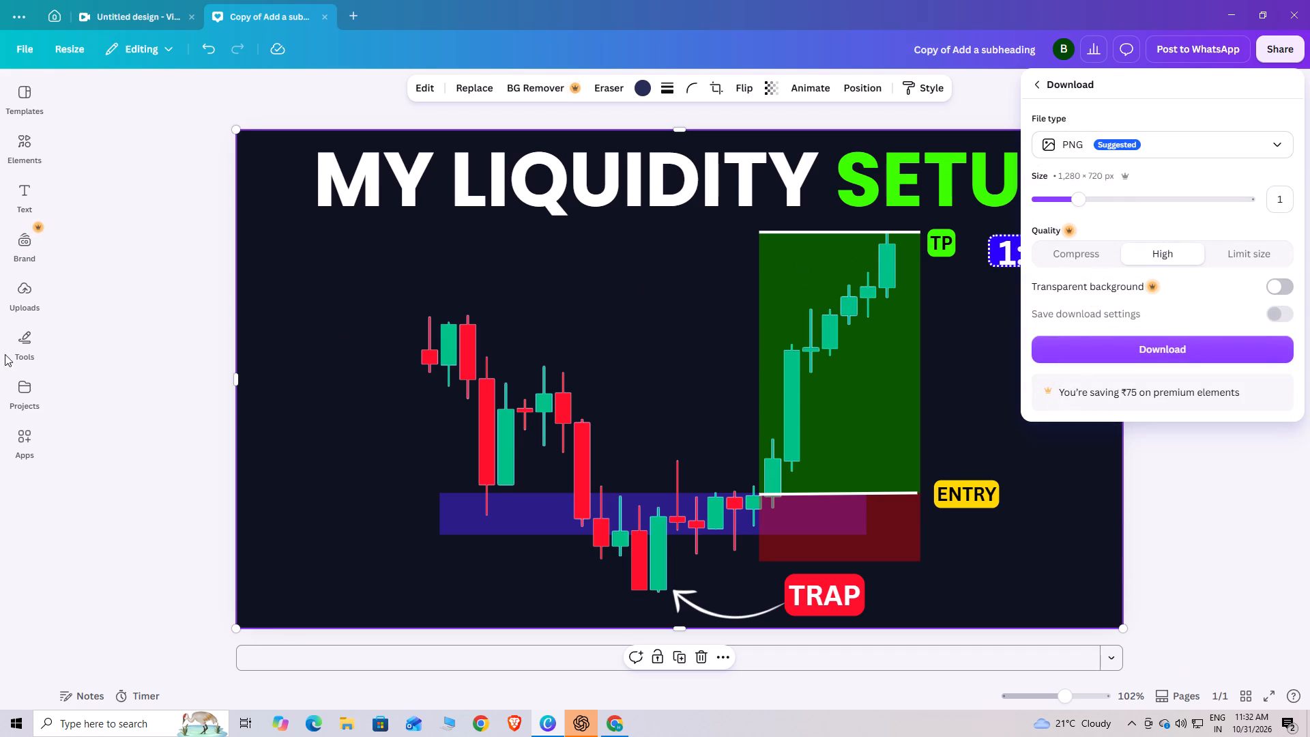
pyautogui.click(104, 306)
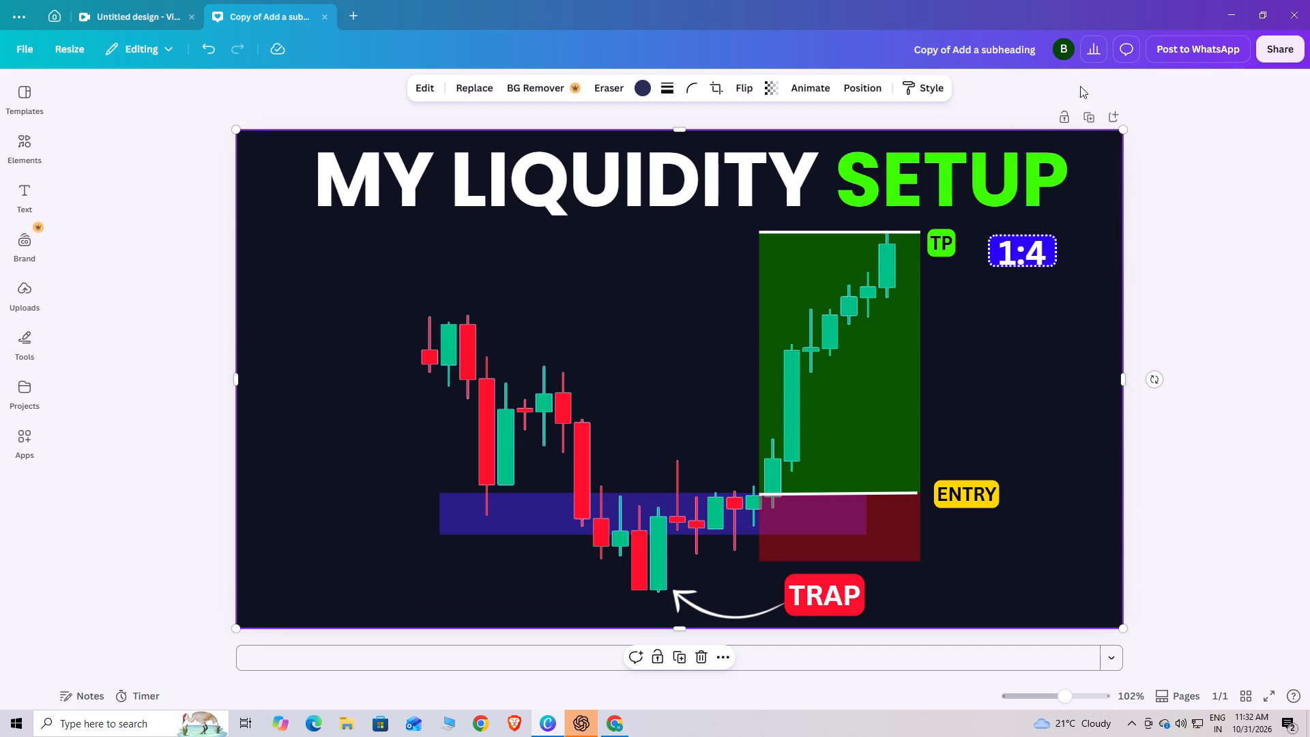
# Open the download settings for the finished "MY LIQUIDITY SETUP" chart graphic.
pyautogui.click(1270, 46)
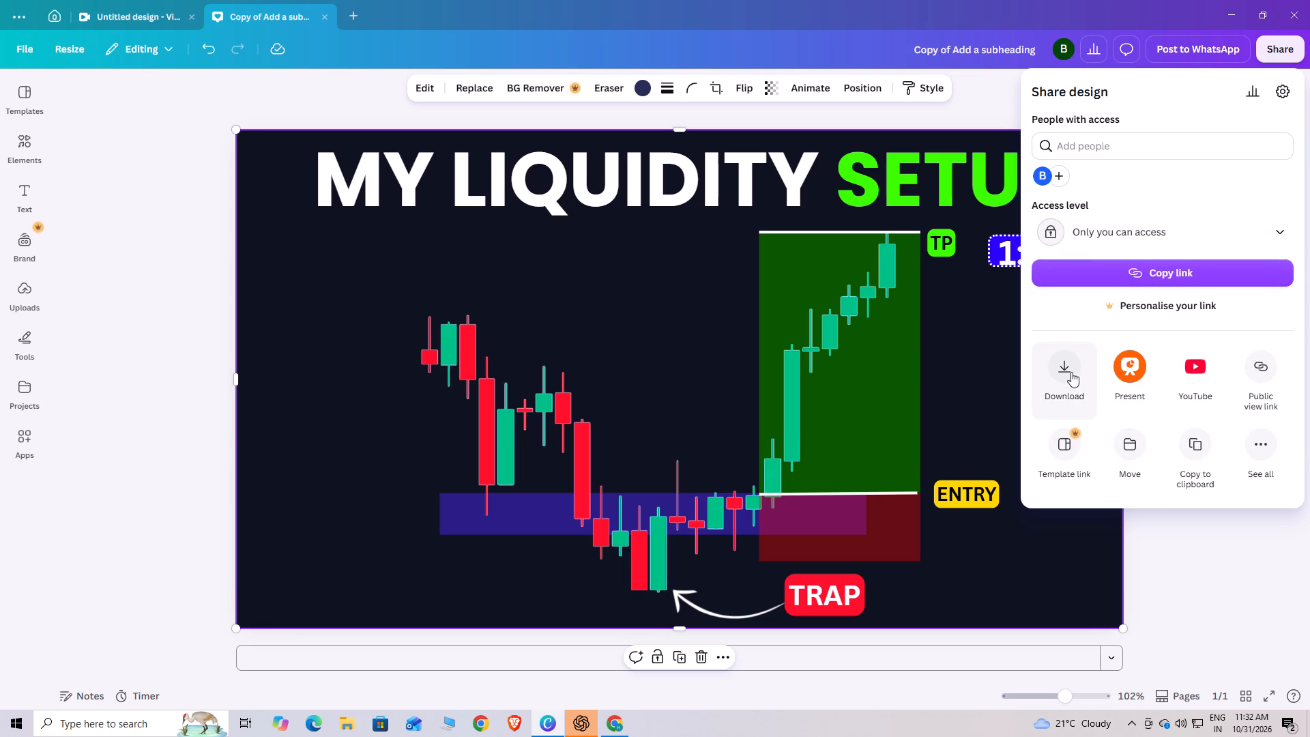
pyautogui.click(1061, 369)
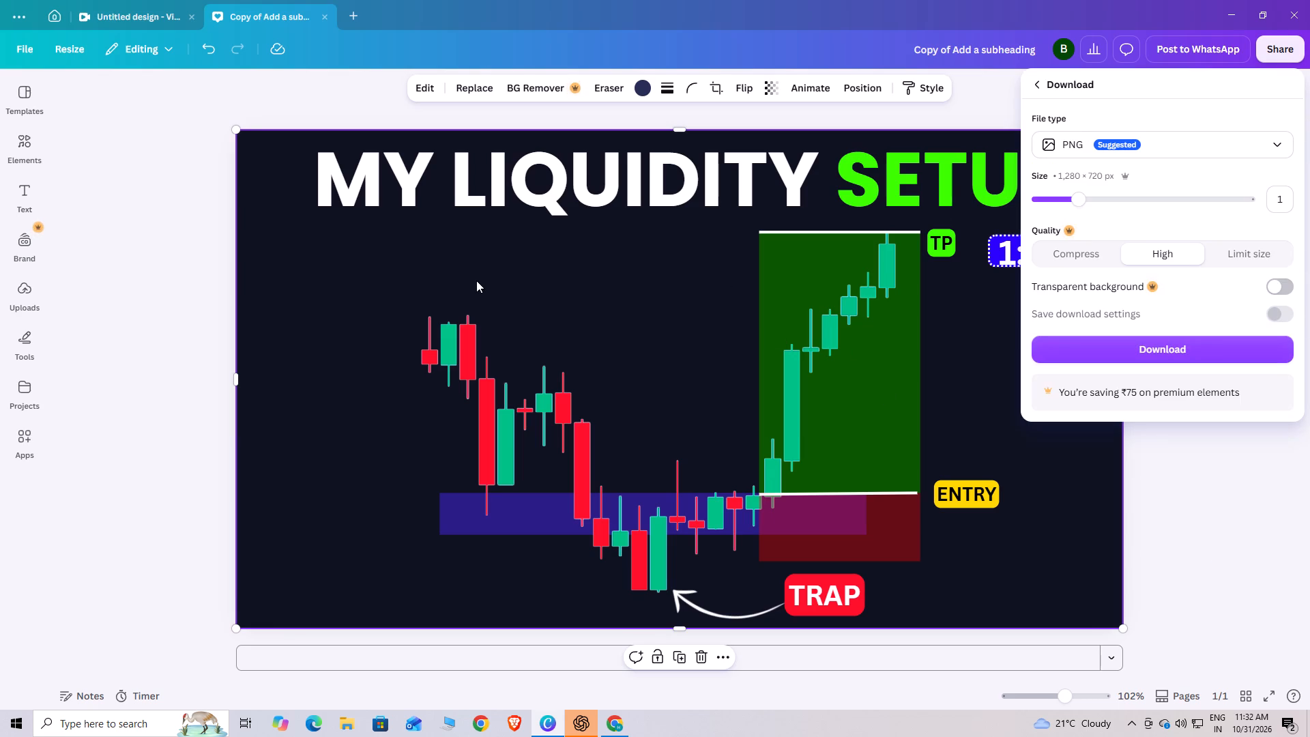
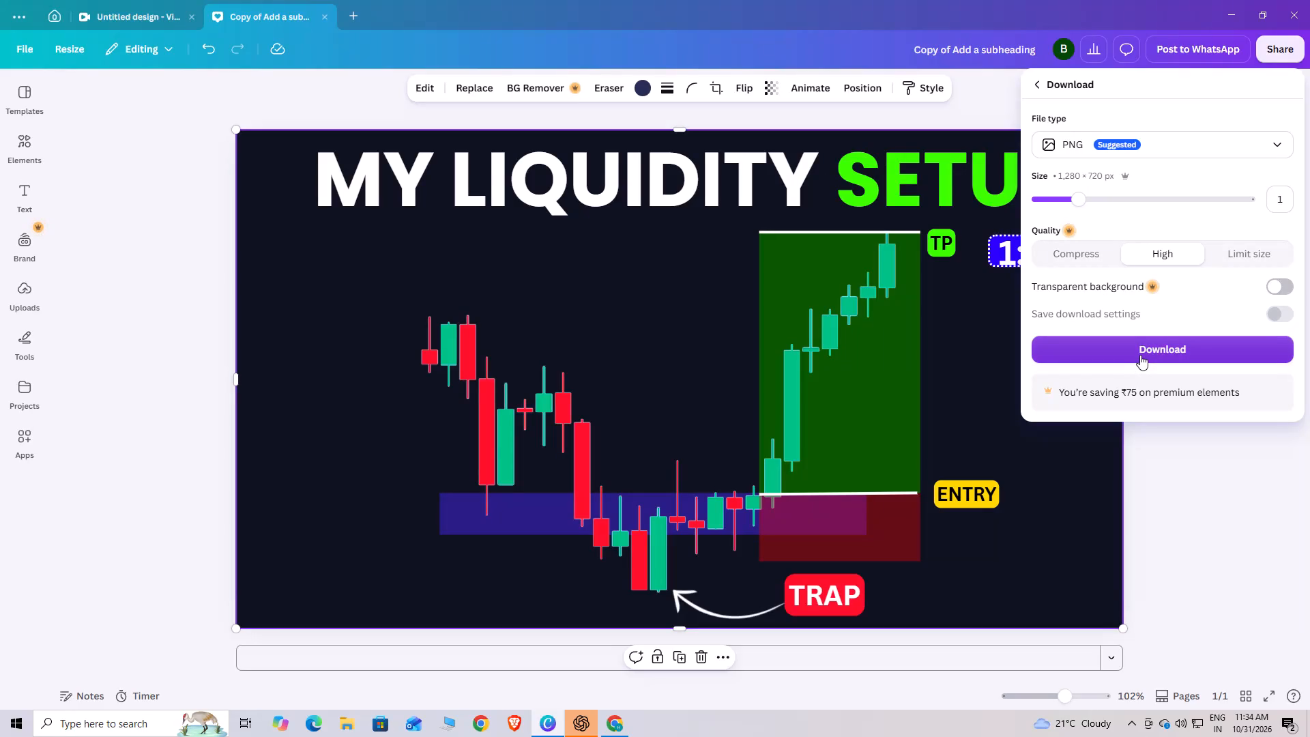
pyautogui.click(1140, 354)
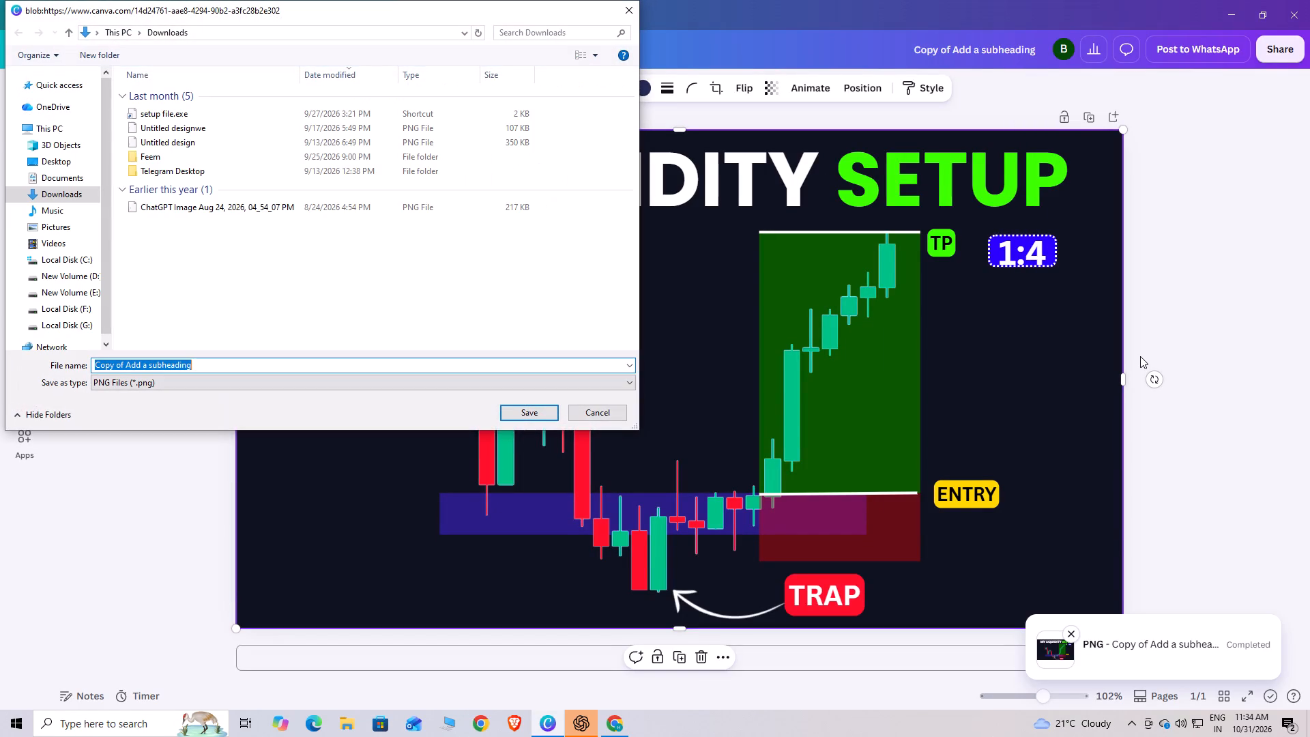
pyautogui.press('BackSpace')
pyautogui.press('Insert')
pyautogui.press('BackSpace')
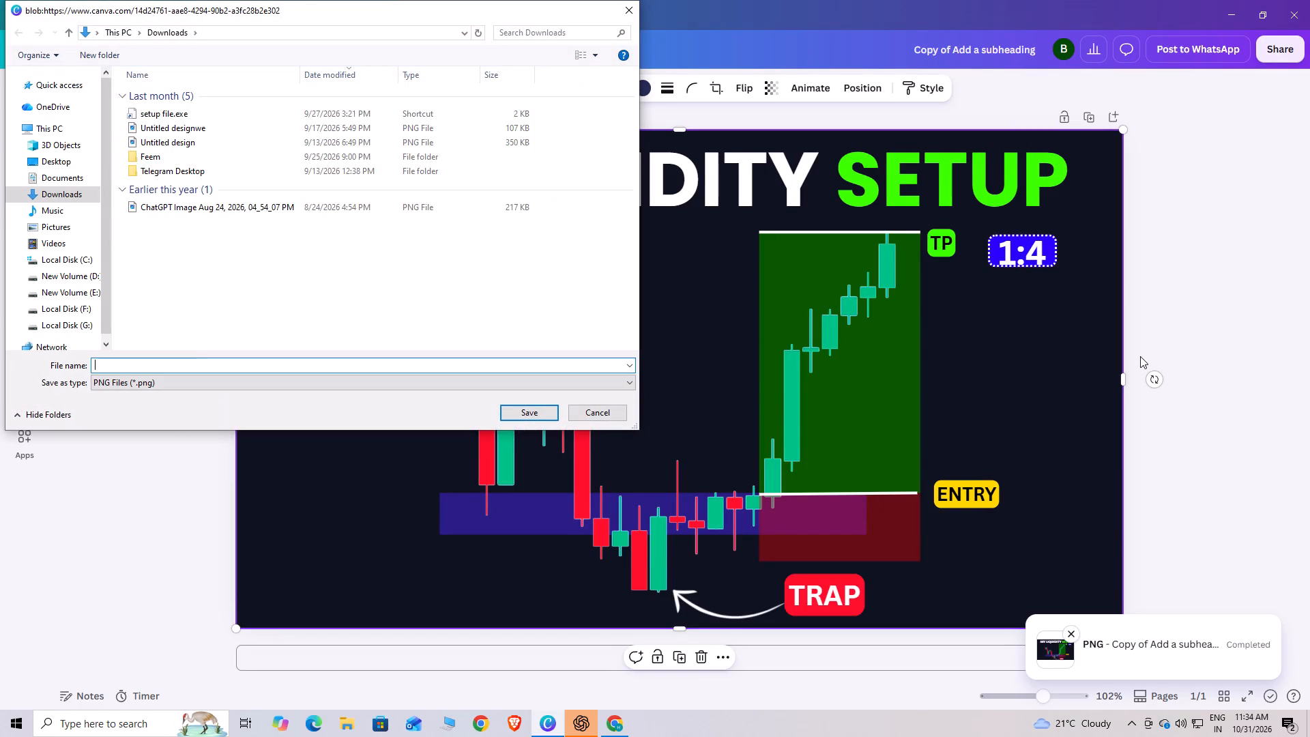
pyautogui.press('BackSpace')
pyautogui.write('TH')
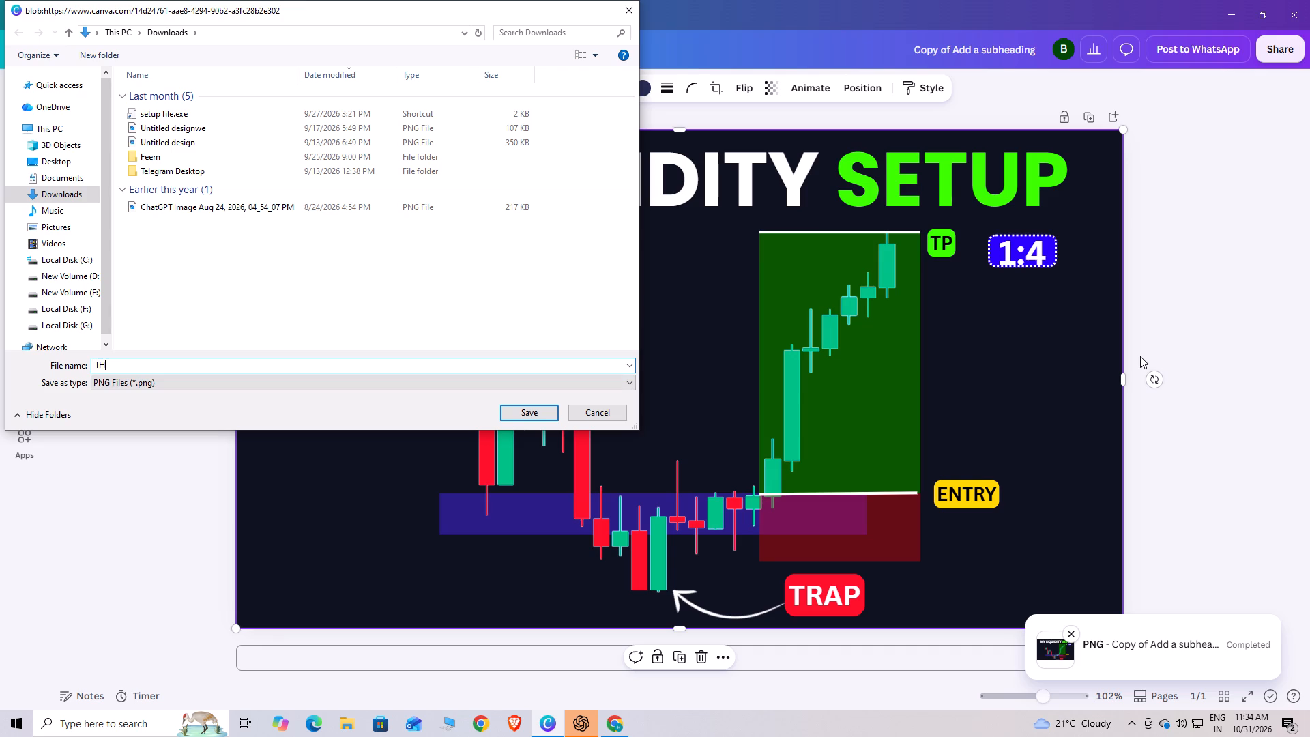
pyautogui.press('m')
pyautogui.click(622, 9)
# Enlarge the green TP label beside the top of the green profit zone to a font size of about 26.6.
pyautogui.click(941, 244)
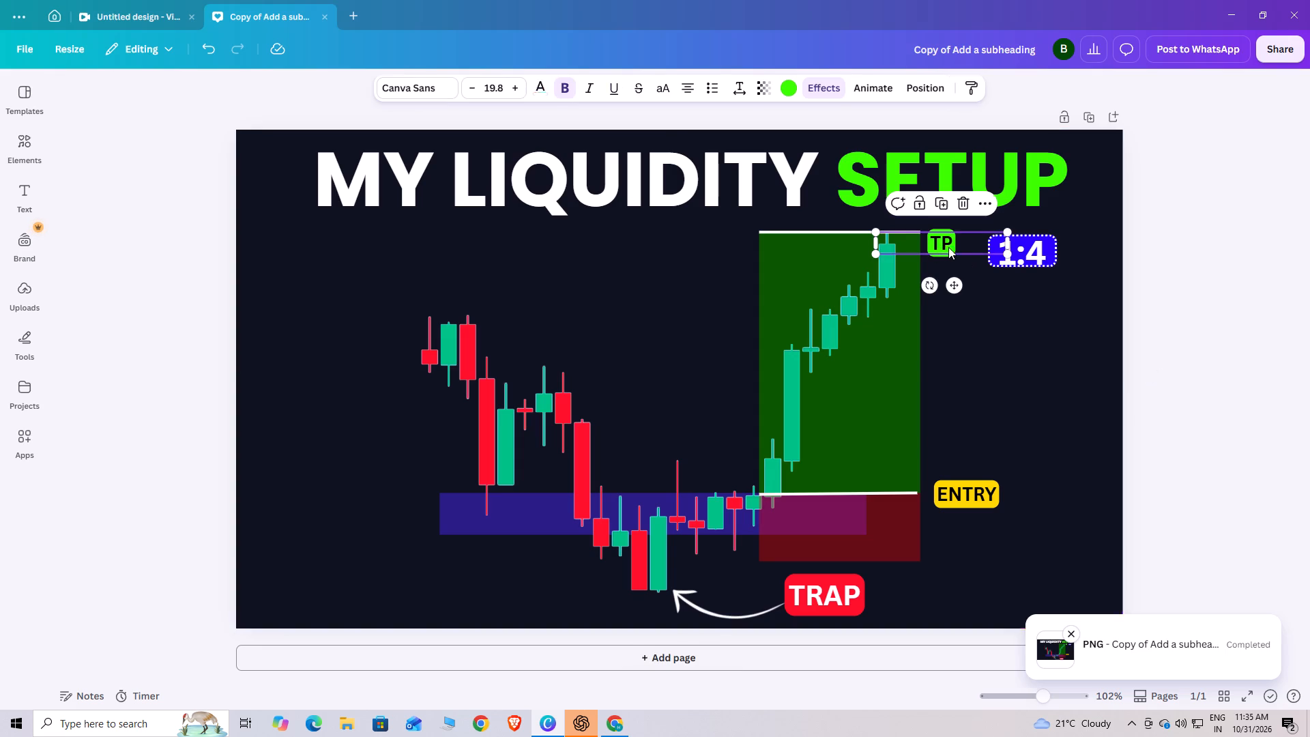
pyautogui.moveTo(1010, 256); pyautogui.dragTo(1051, 292)
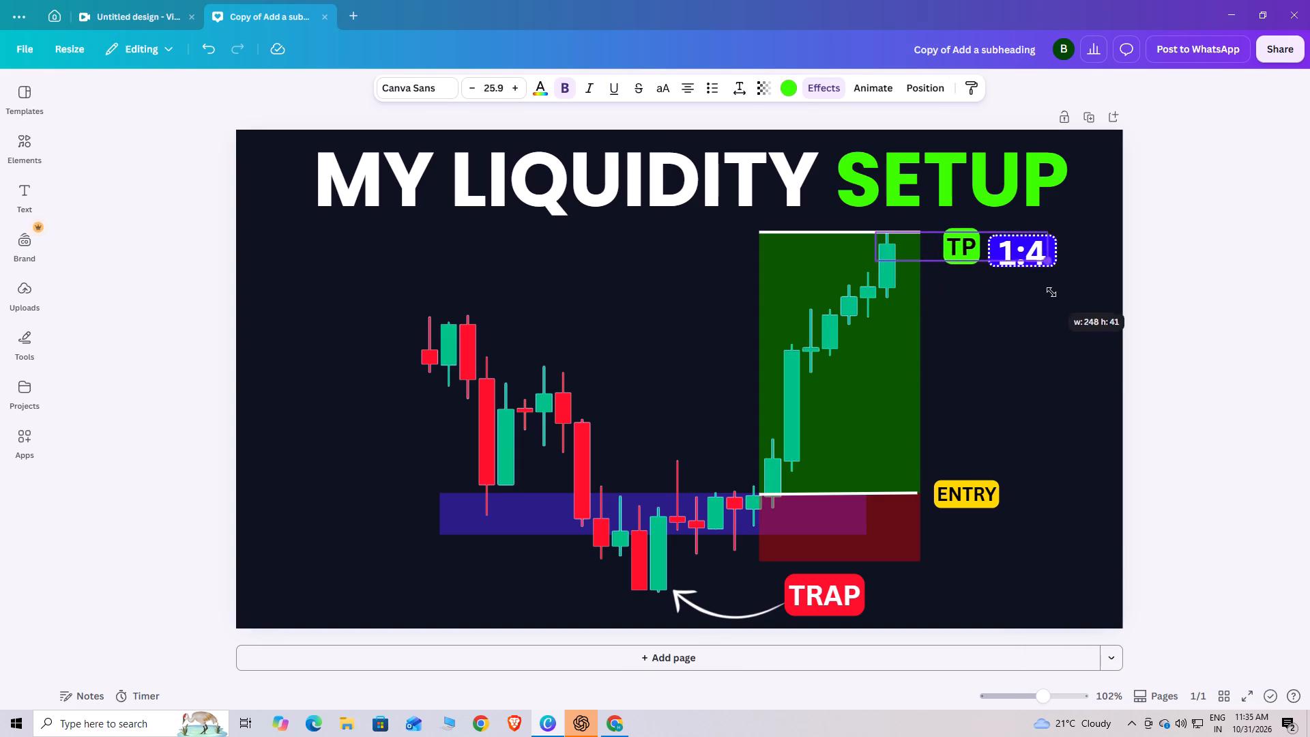
pyautogui.moveTo(1051, 292); pyautogui.dragTo(1045, 292)
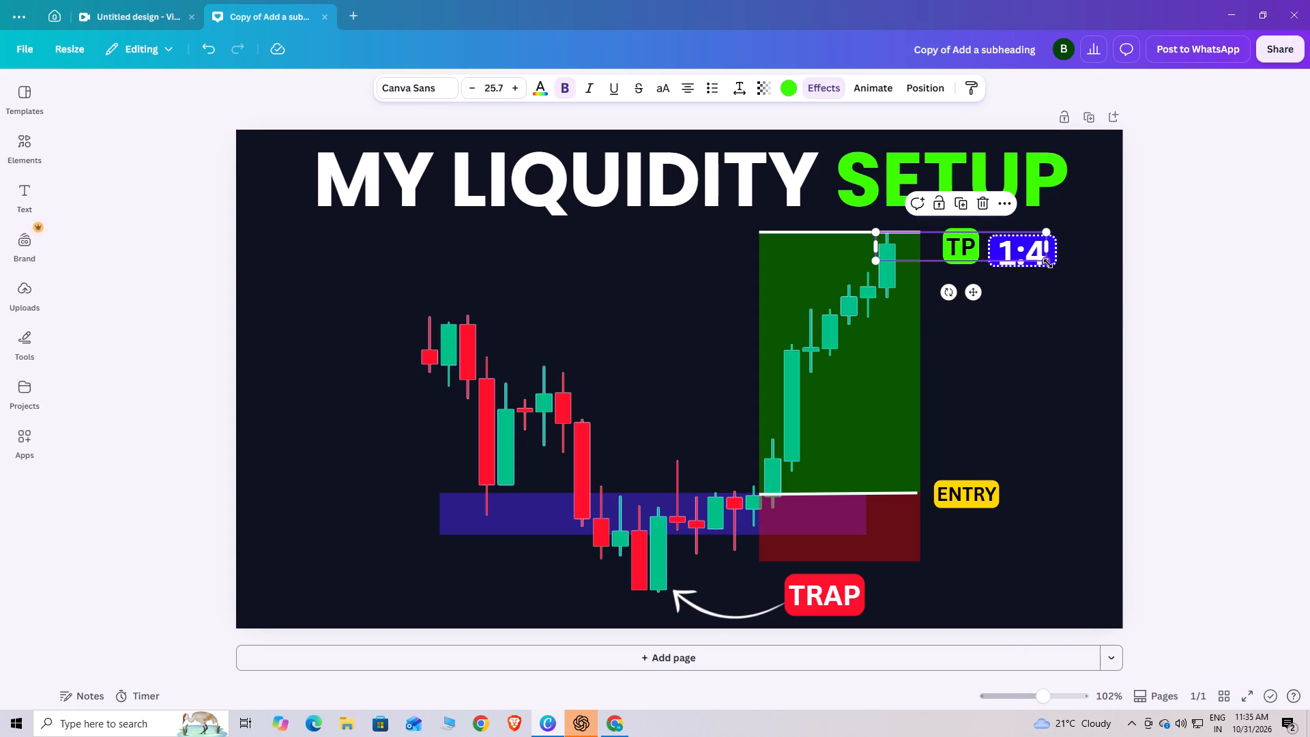
pyautogui.moveTo(1048, 263); pyautogui.dragTo(1053, 272)
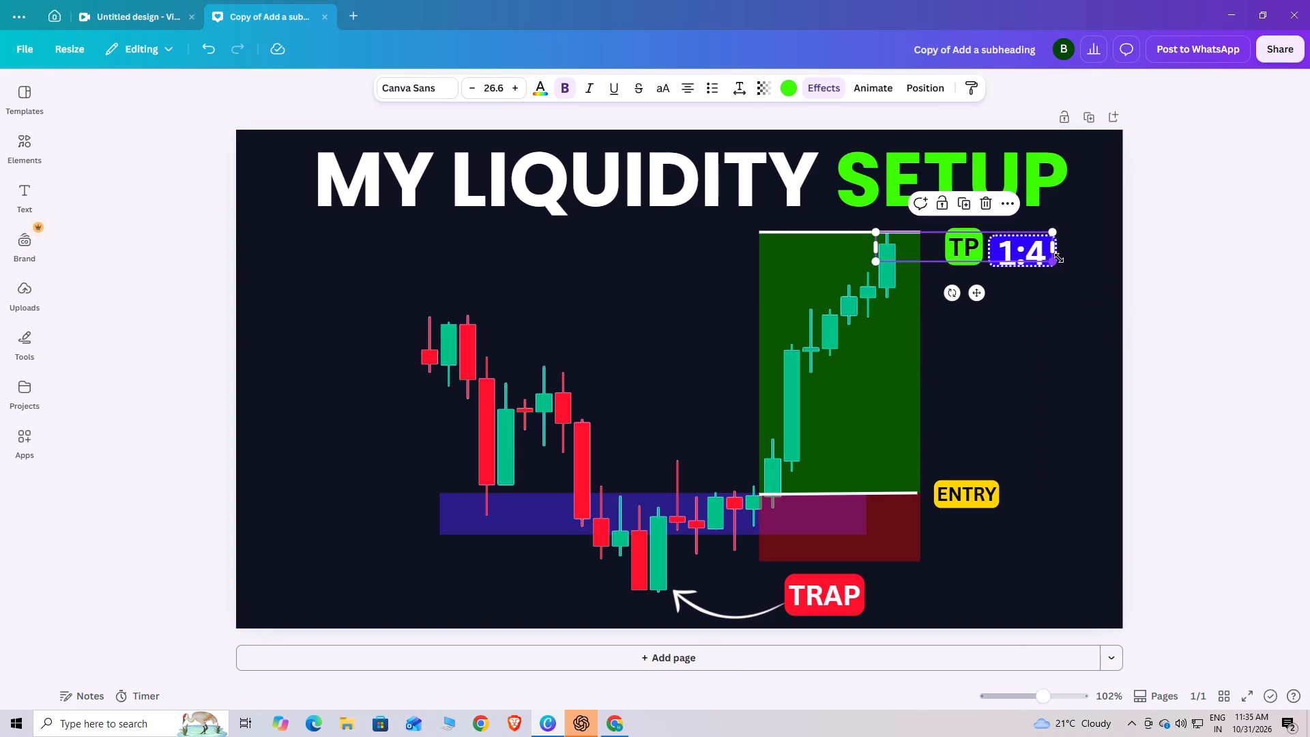
# Move the blue dotted box and its 1:4 text farther right of the TP label, with the text centred on the box.
pyautogui.moveTo(1061, 261); pyautogui.dragTo(1073, 333)
pyautogui.moveTo(1056, 252); pyautogui.dragTo(1081, 248)
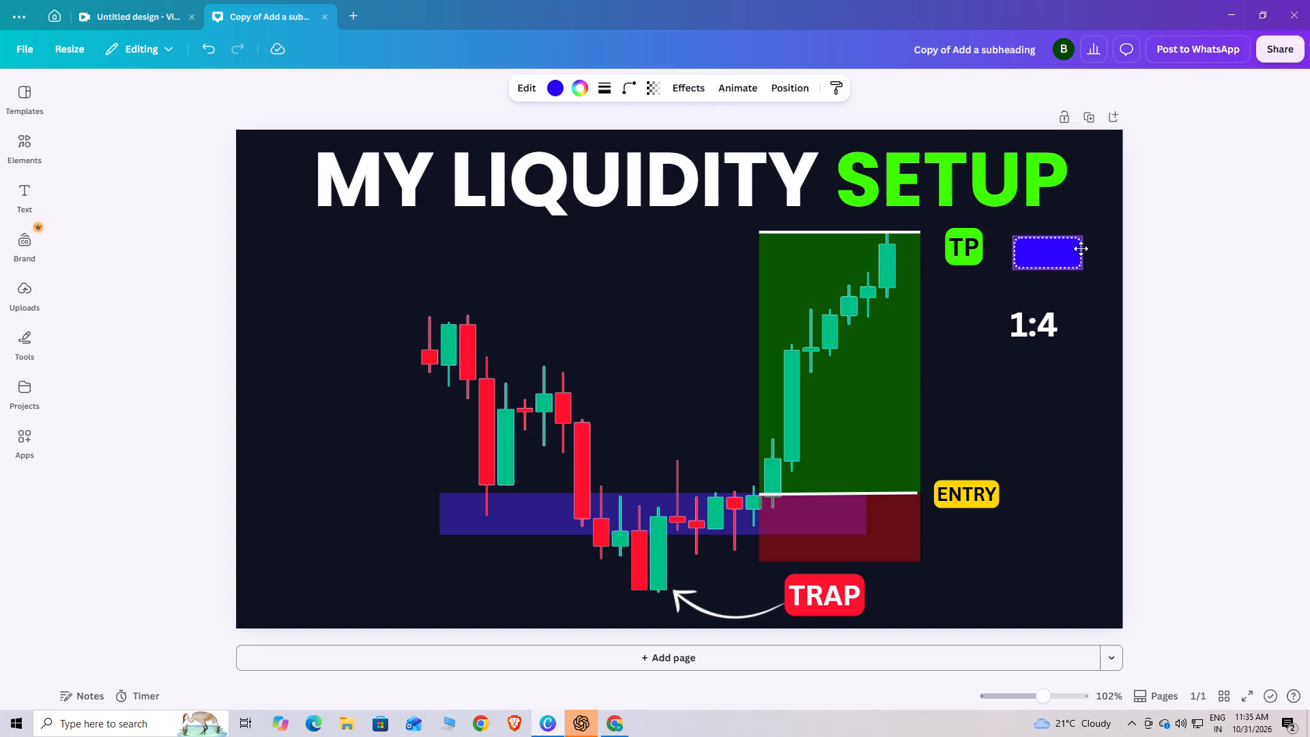
pyautogui.moveTo(1081, 248); pyautogui.dragTo(1081, 244)
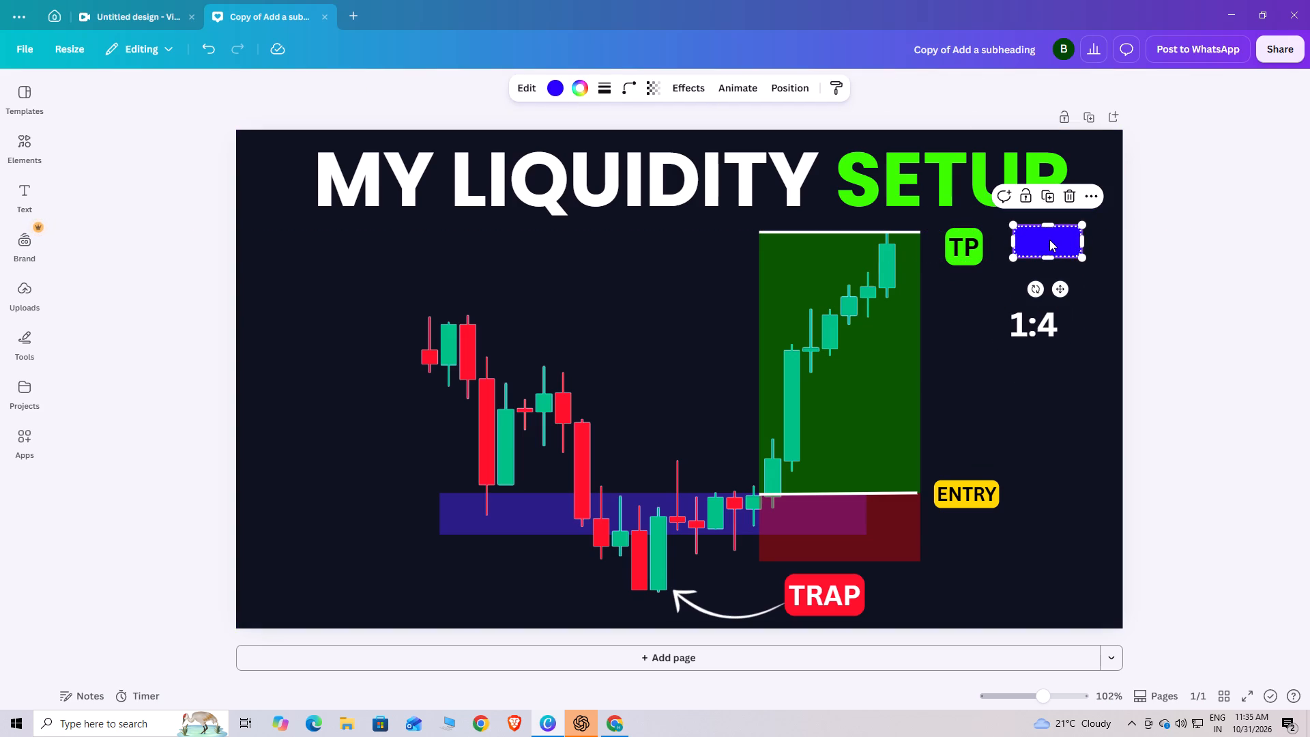
pyautogui.click(1049, 240)
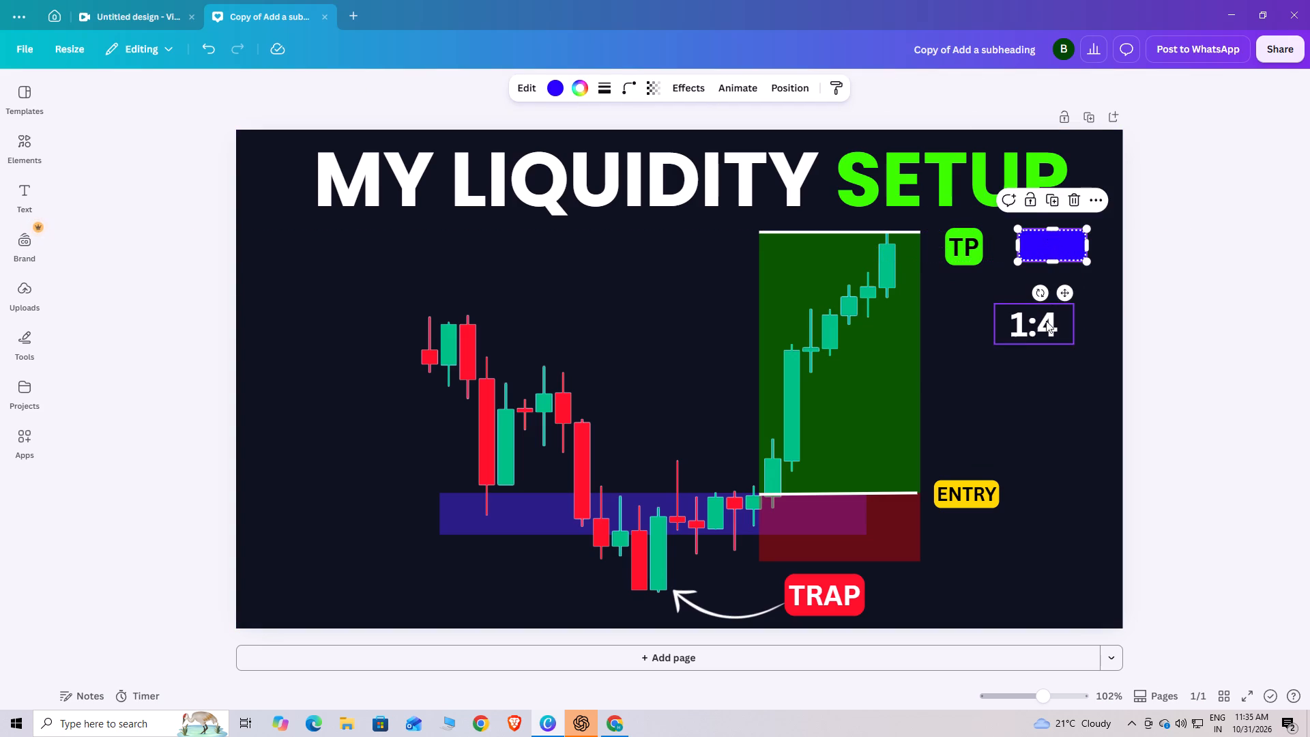
pyautogui.moveTo(1040, 330); pyautogui.dragTo(1059, 252)
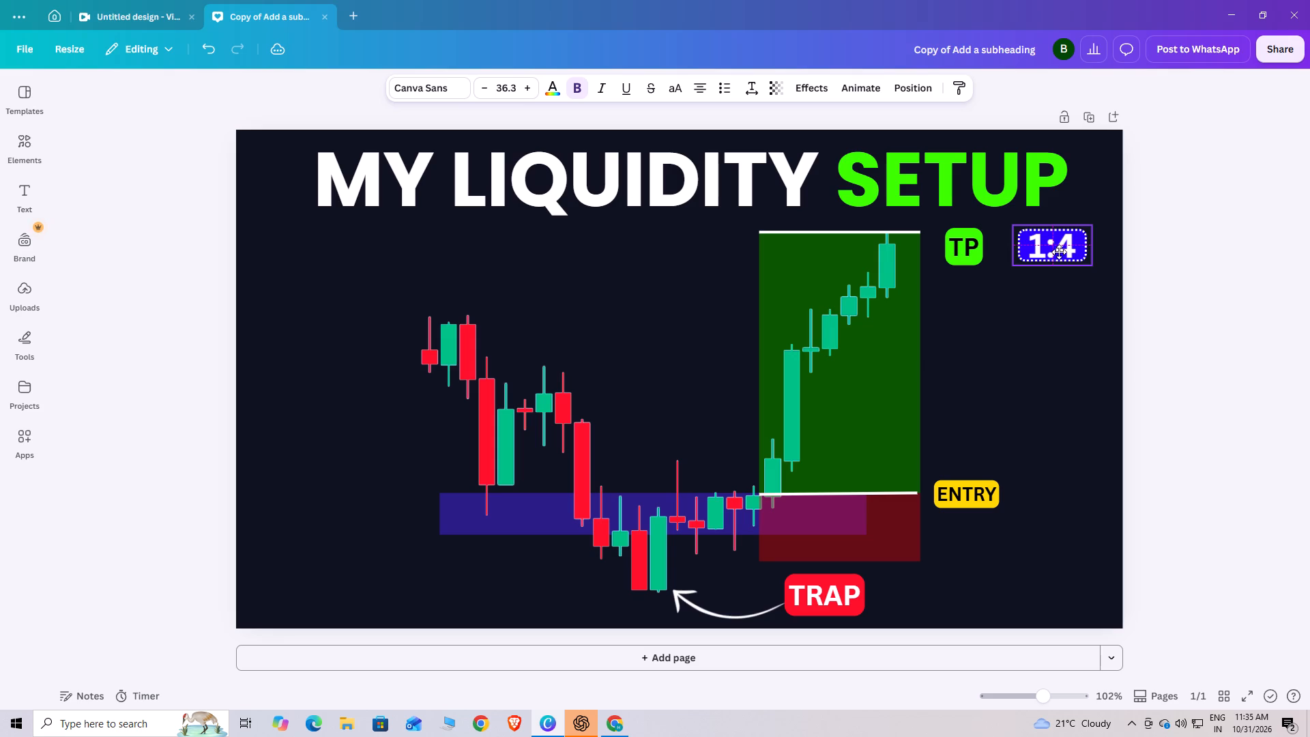
pyautogui.moveTo(1059, 252); pyautogui.dragTo(1061, 252)
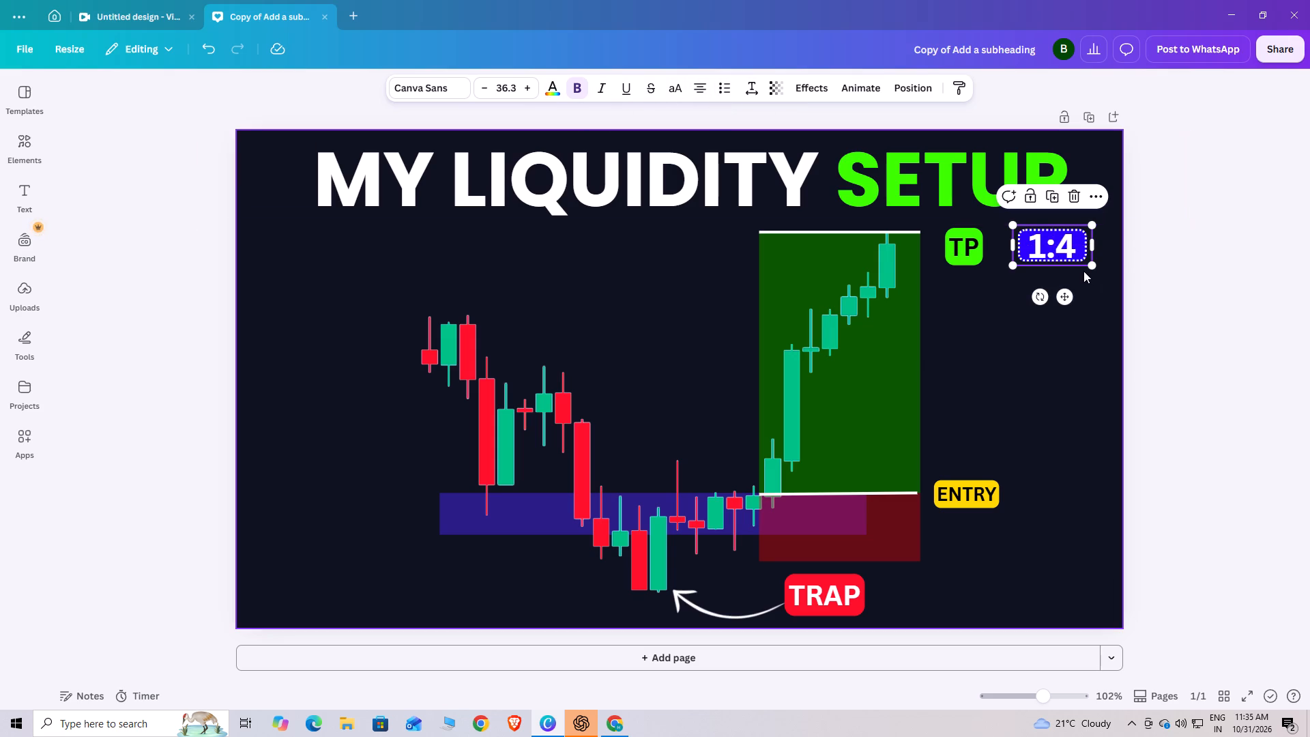
pyautogui.click(1066, 242)
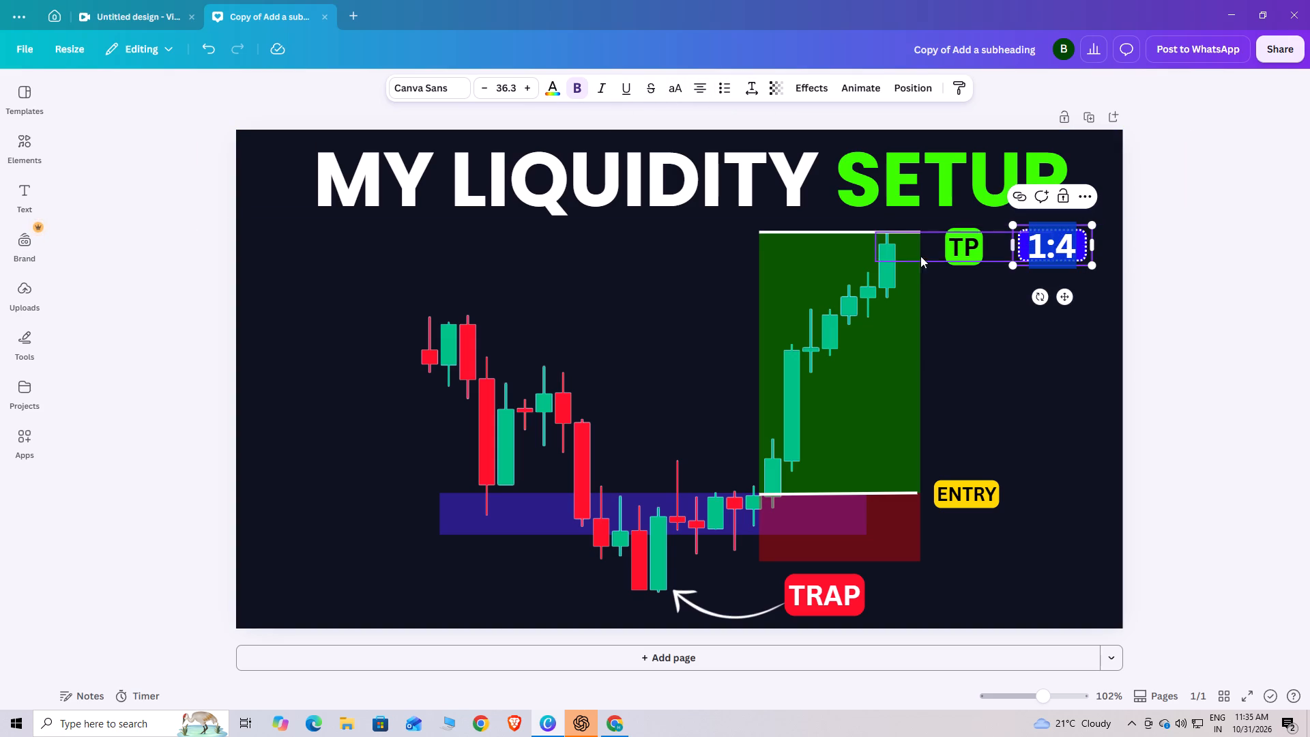
pyautogui.click(169, 280)
# Move the 1:4 text off its blue box and set the box's dotted border to stroke weight 2.
pyautogui.moveTo(1042, 253); pyautogui.dragTo(1045, 302)
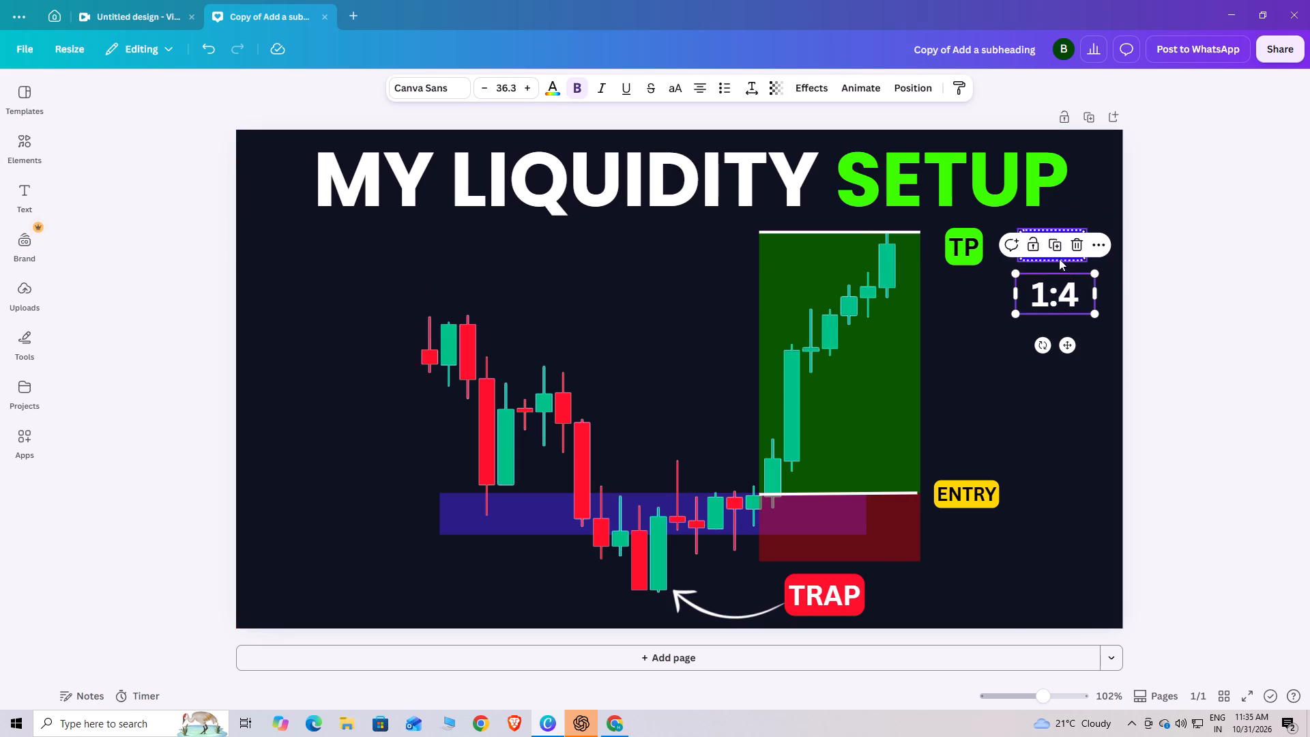
pyautogui.click(1059, 259)
pyautogui.click(603, 91)
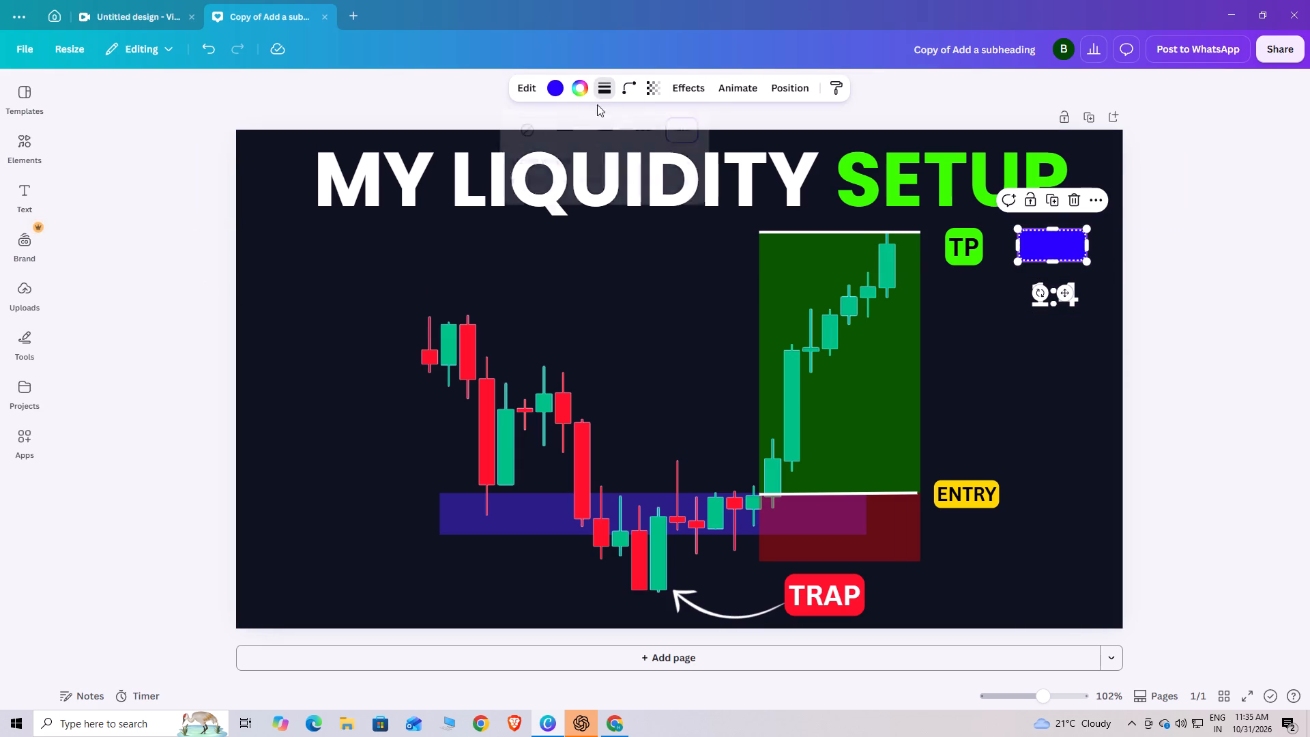
pyautogui.click(514, 186)
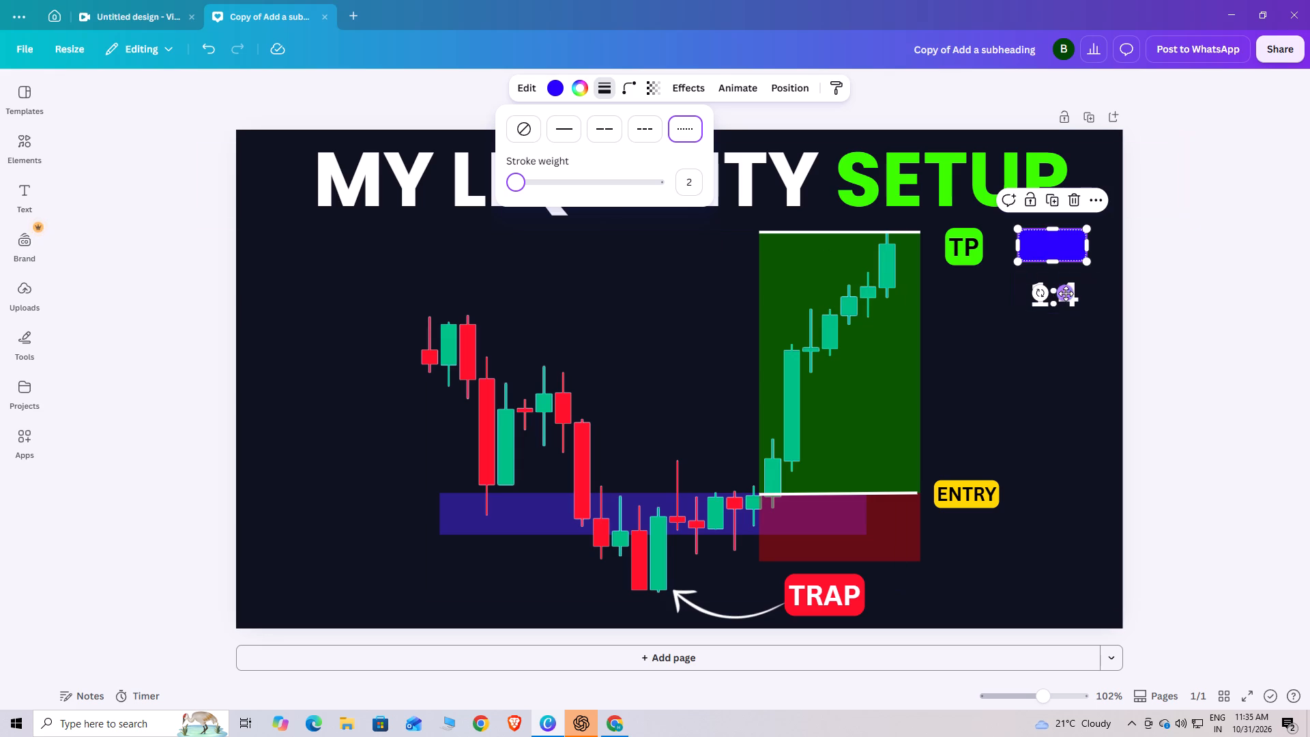
# Move the 1:4 text back onto the centre of the blue dotted box and deselect it.
pyautogui.moveTo(1058, 315); pyautogui.dragTo(1060, 268)
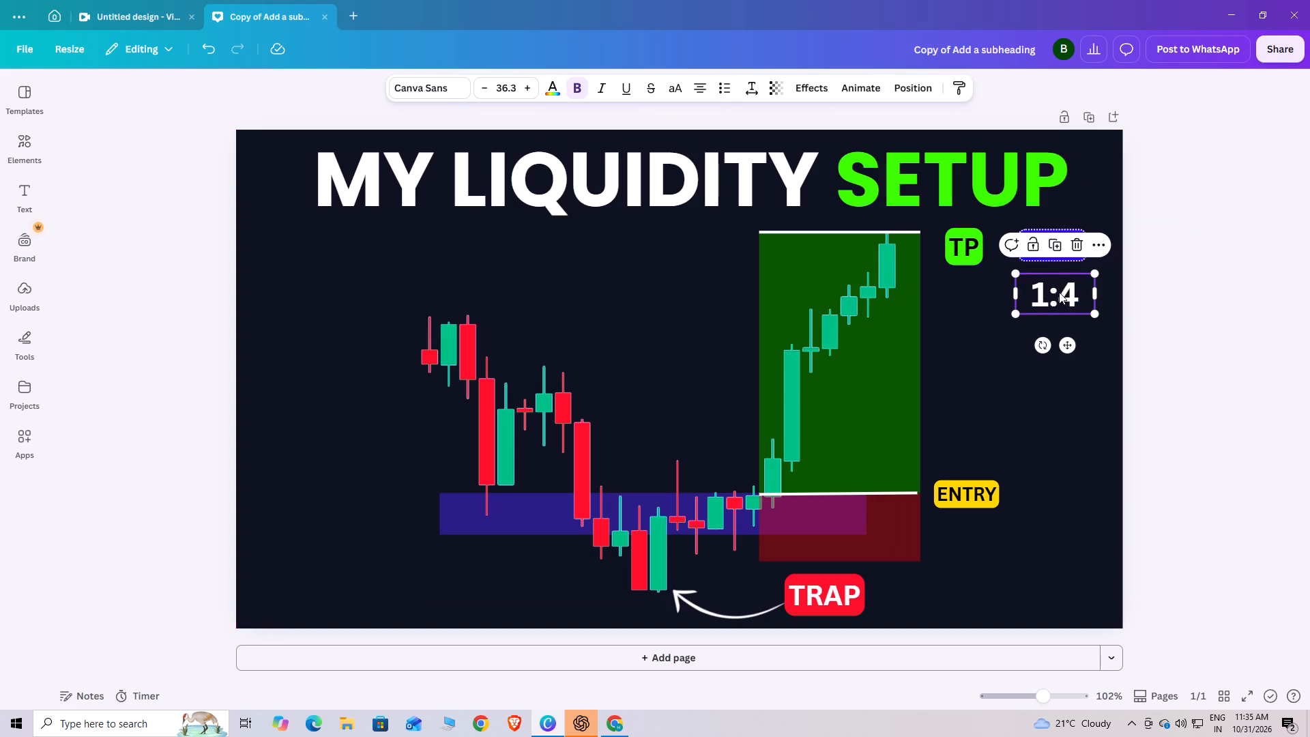
pyautogui.moveTo(1057, 300); pyautogui.dragTo(1058, 251)
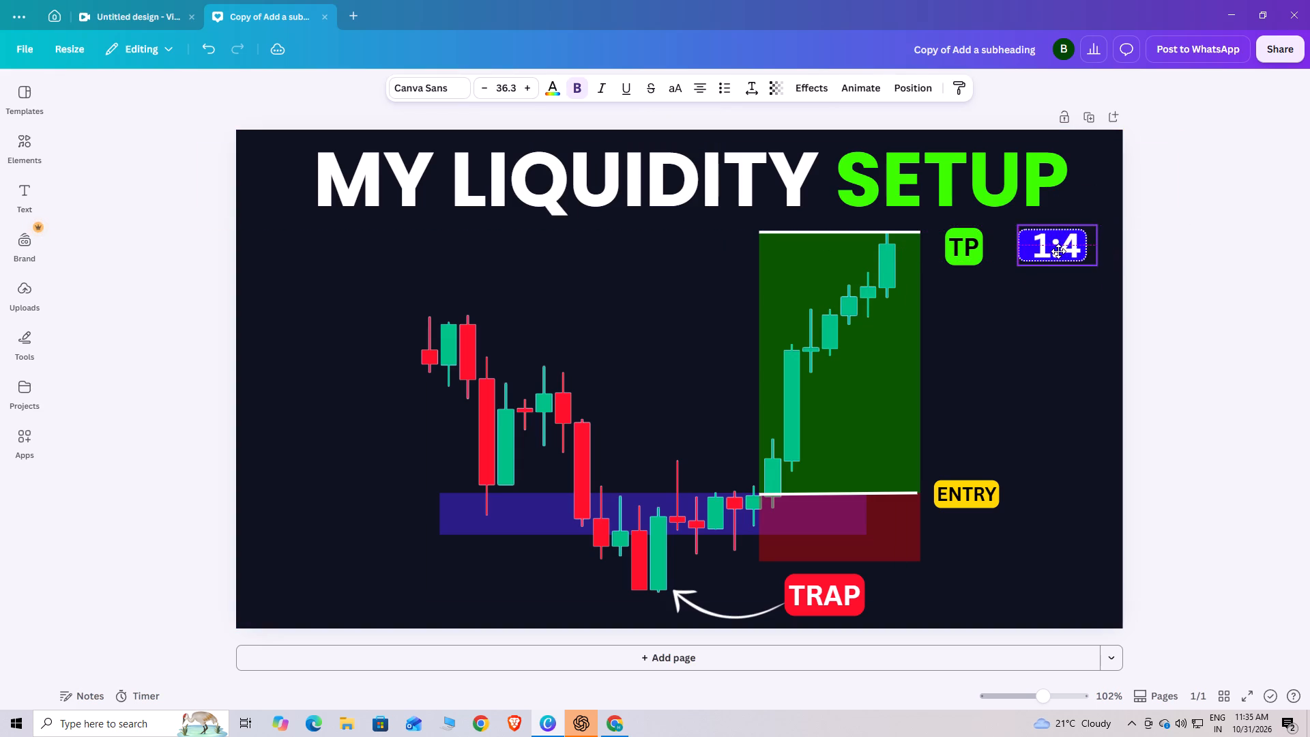
pyautogui.moveTo(1058, 251); pyautogui.dragTo(1056, 250)
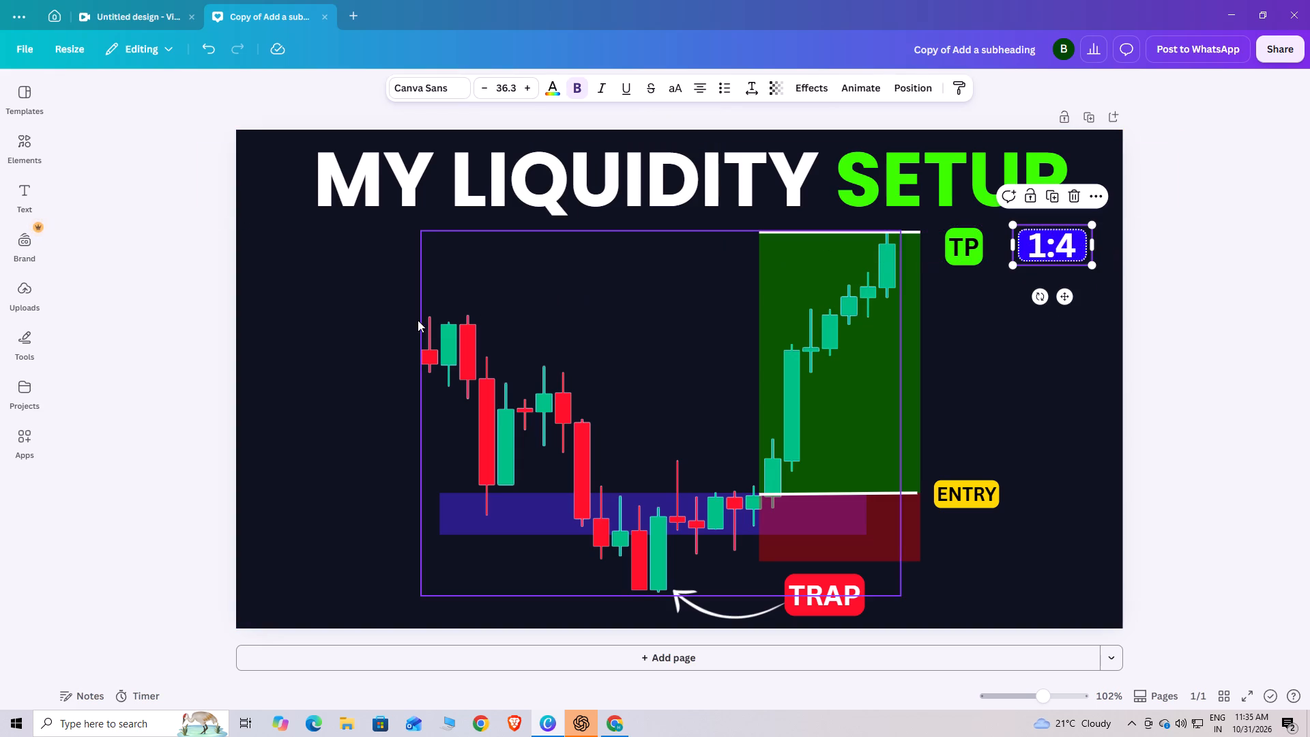
pyautogui.click(335, 319)
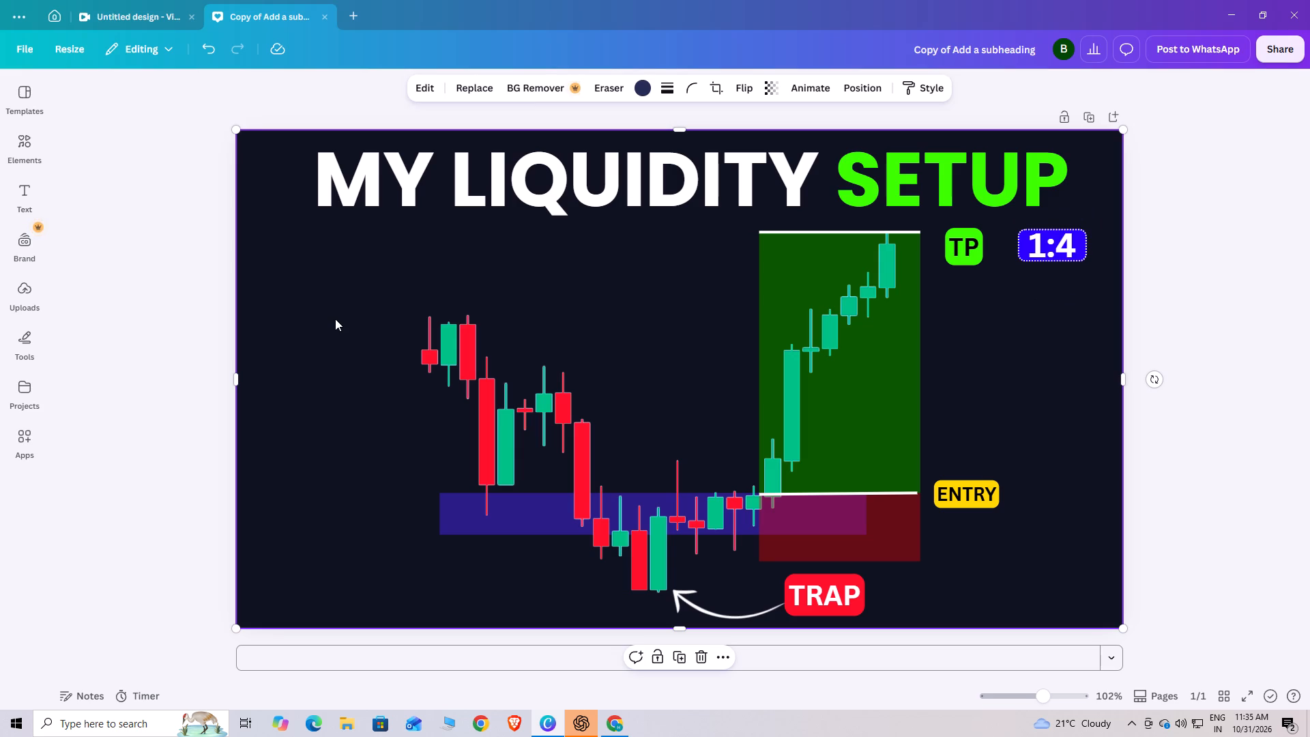
# Start a PNG download of the chart graphic at size 1 and enter THUMBNAIL as the file name.
pyautogui.click(1289, 43)
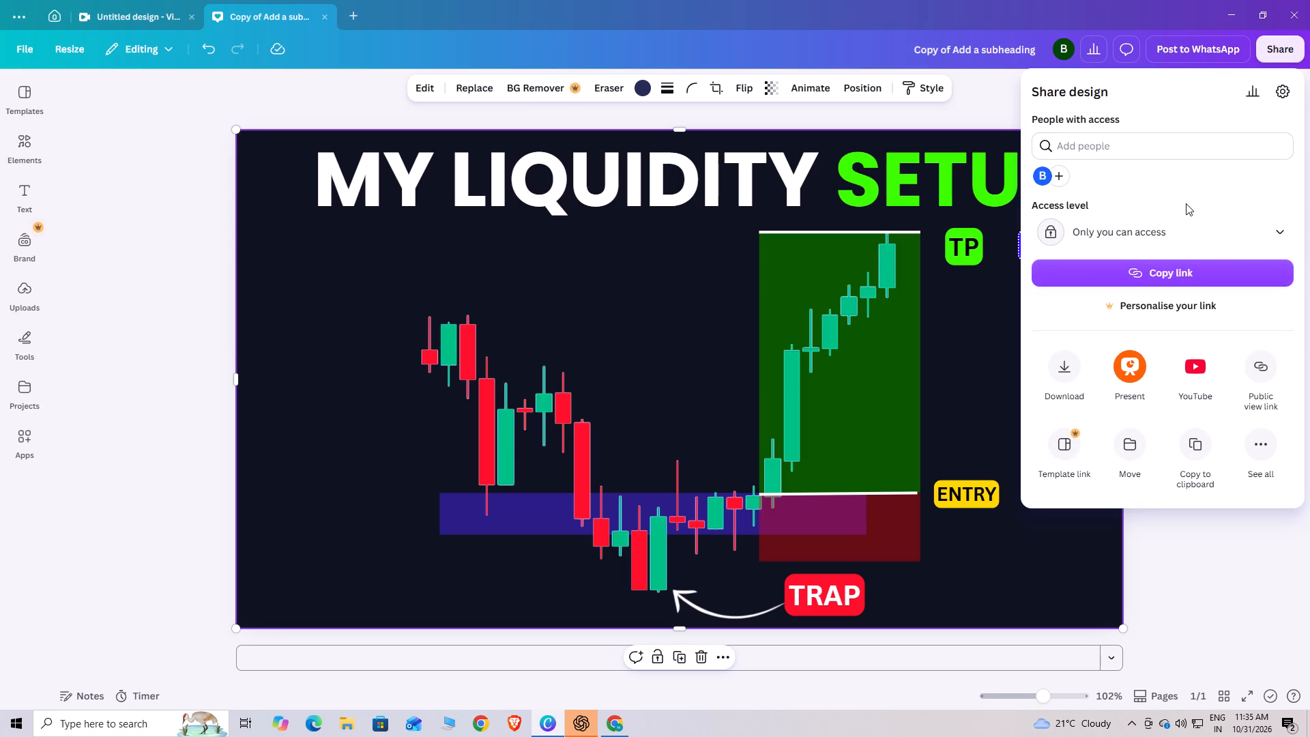
pyautogui.click(1070, 373)
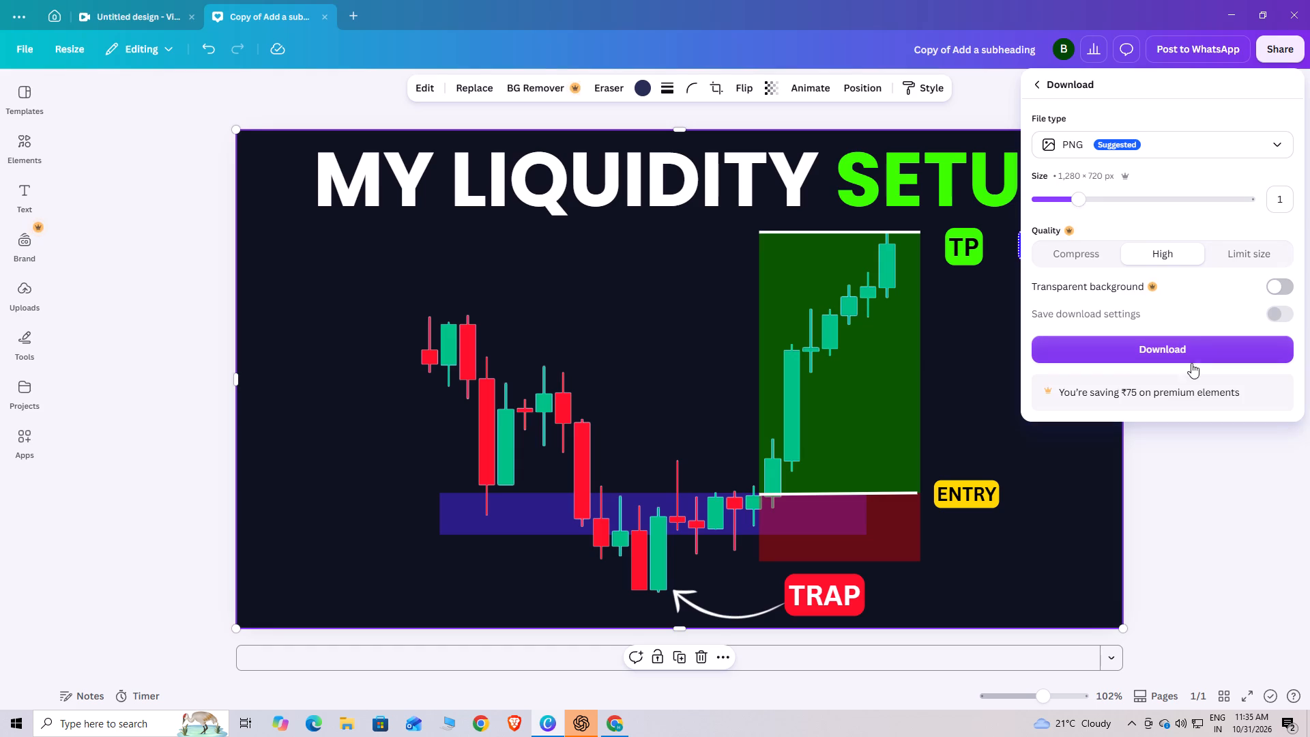
pyautogui.click(1186, 351)
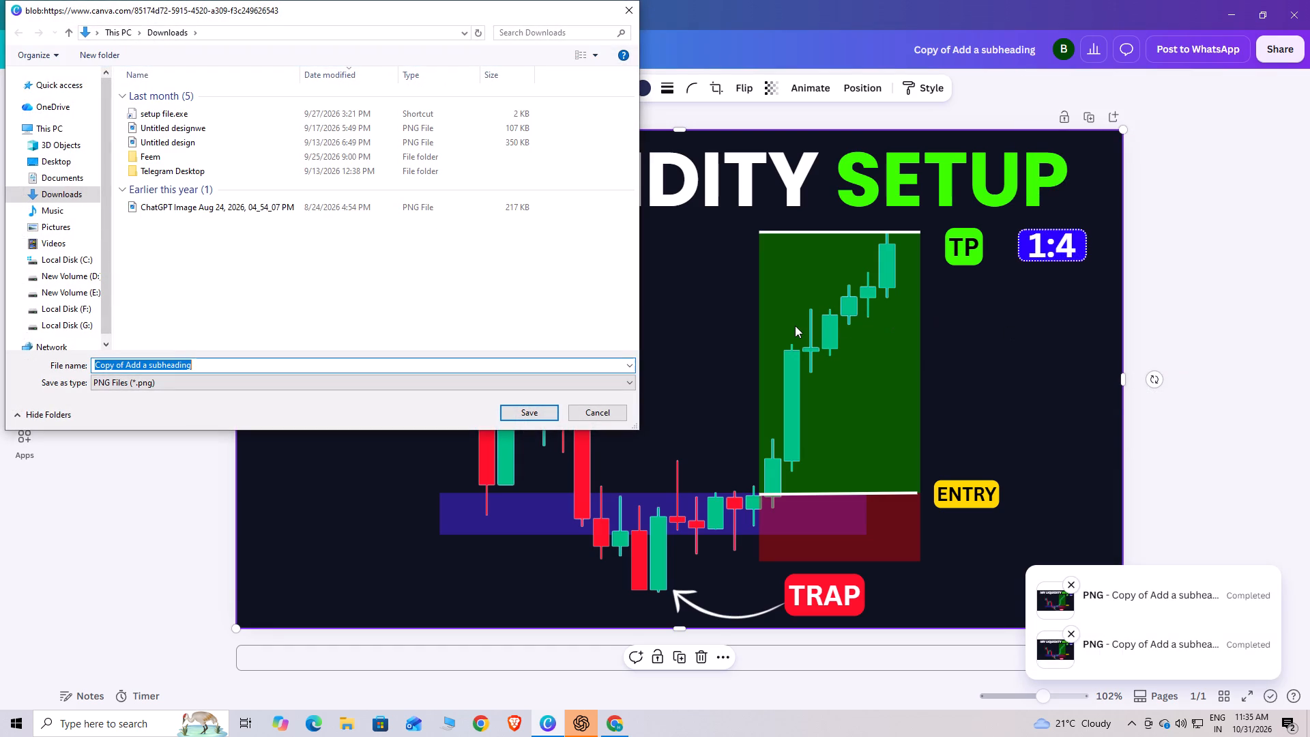
pyautogui.press('BackSpace')
pyautogui.write('THUMBNAIL')
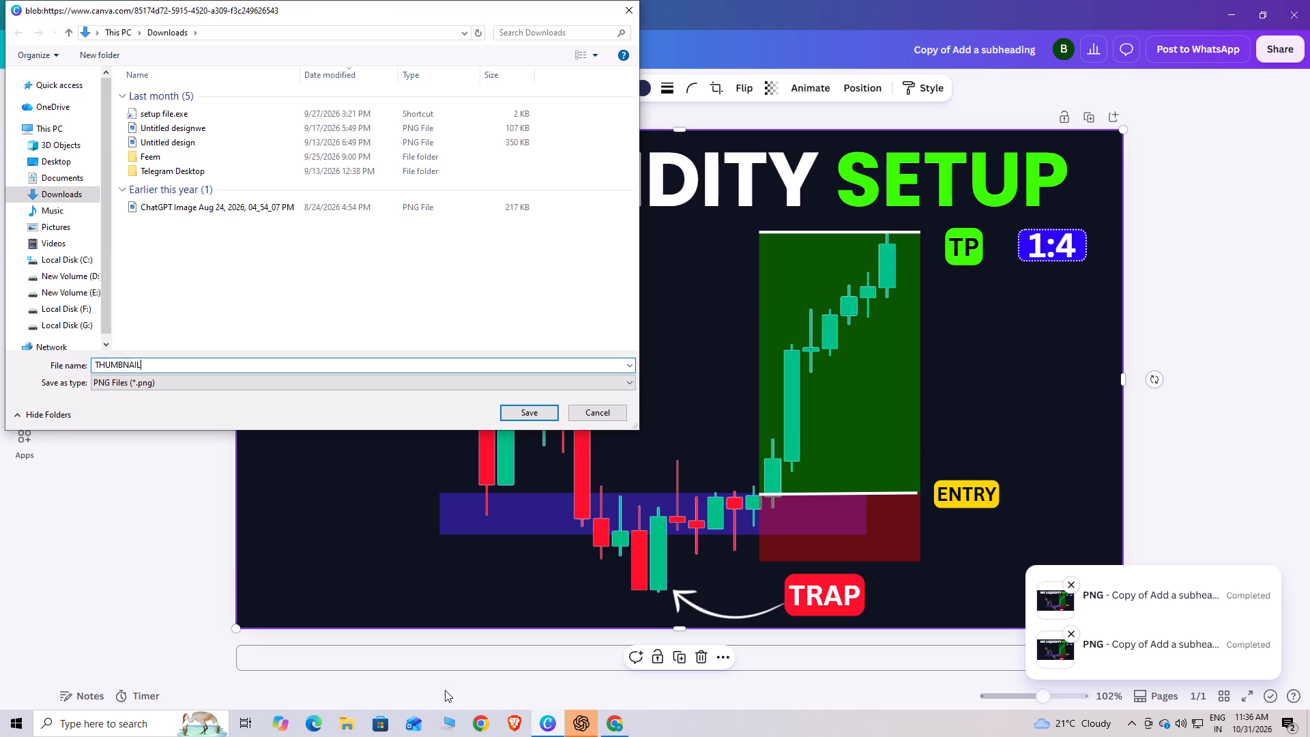
# Switch to Google Chrome.
pyautogui.click(474, 719)
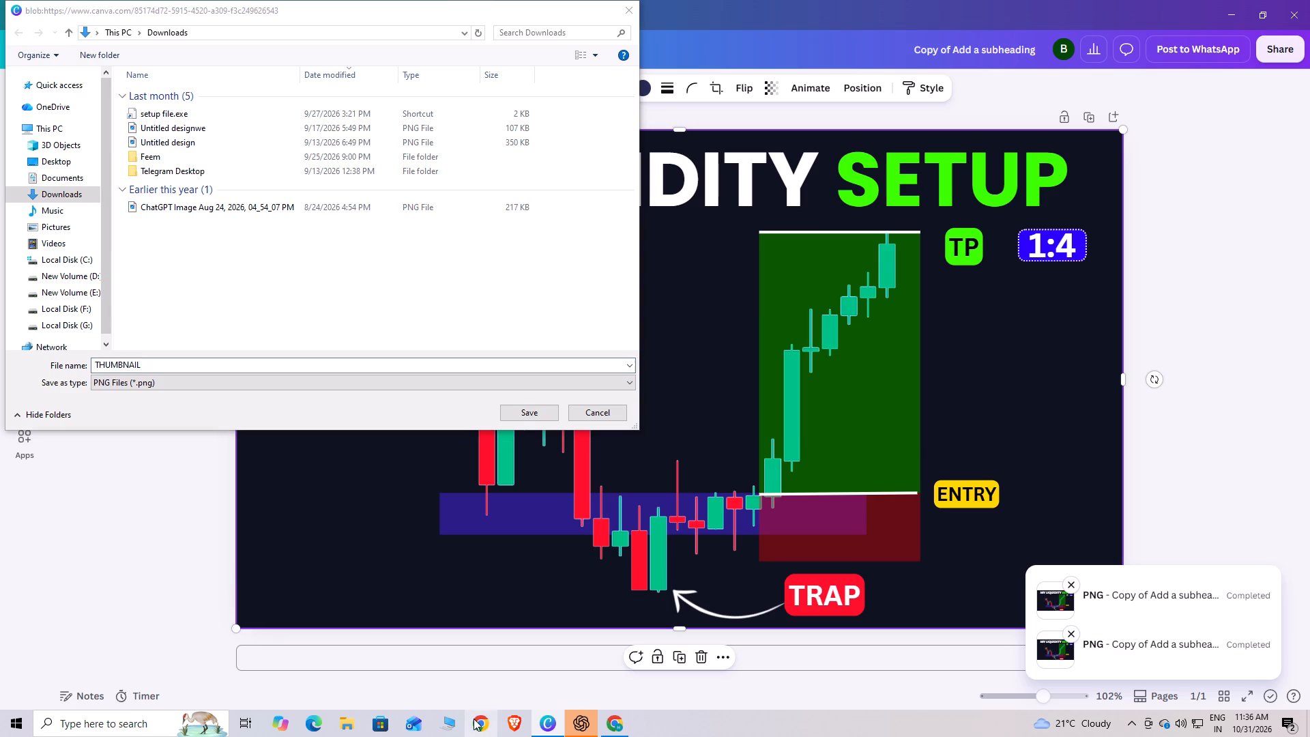
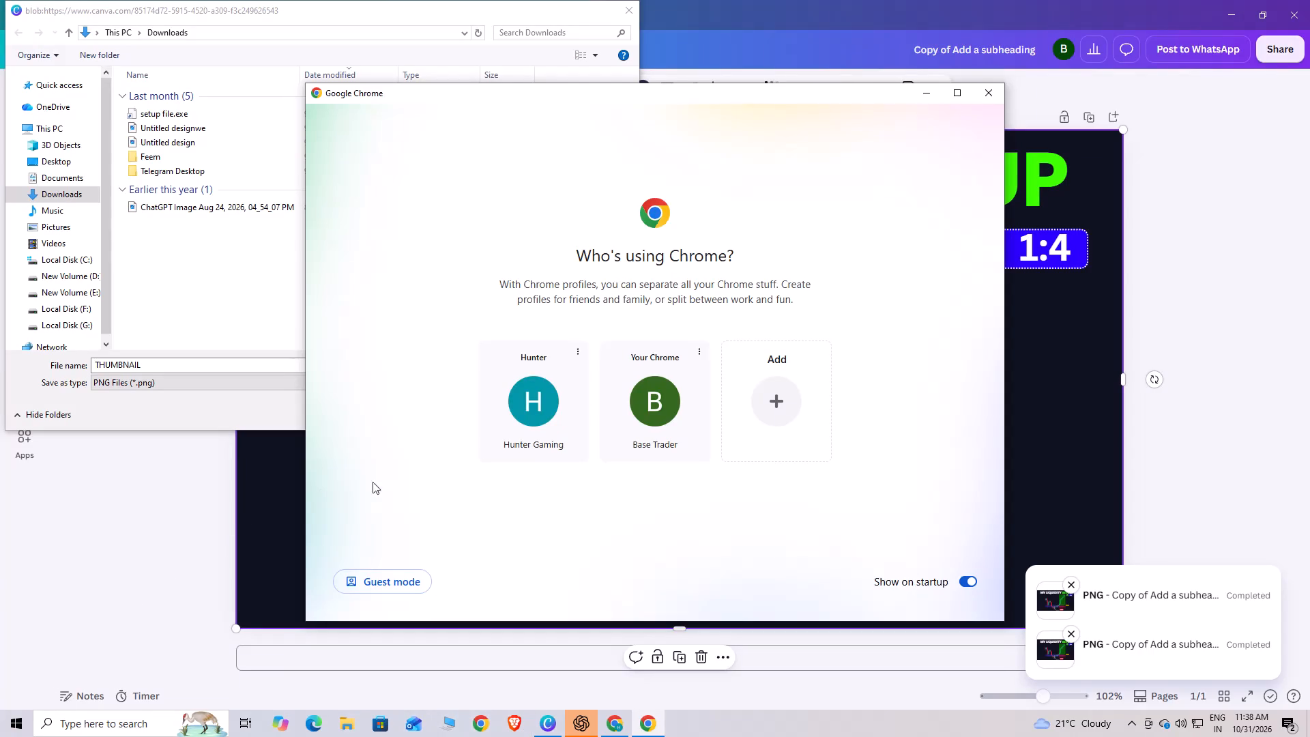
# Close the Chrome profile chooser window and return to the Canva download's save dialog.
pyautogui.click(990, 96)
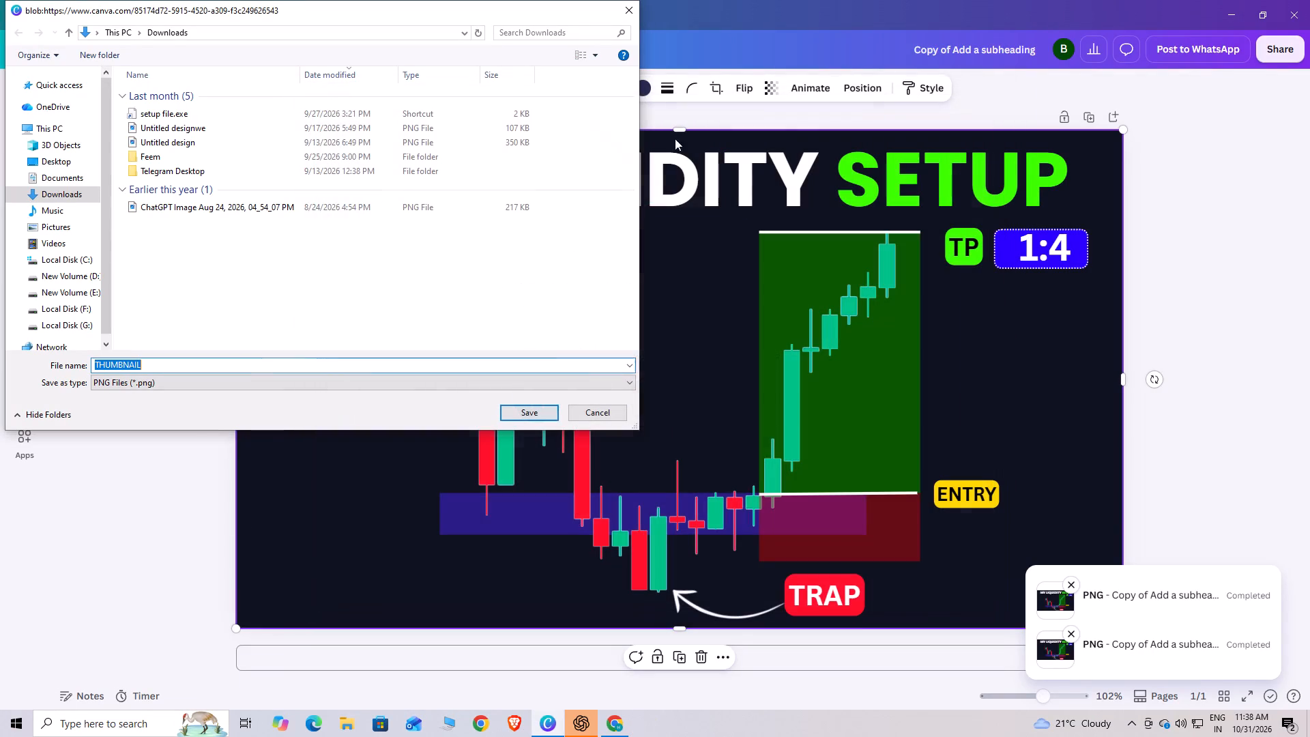
# Save the THUMBNAIL PNG in the CANVA NEW EDITING folder on New Volume (D:).
pyautogui.click(63, 294)
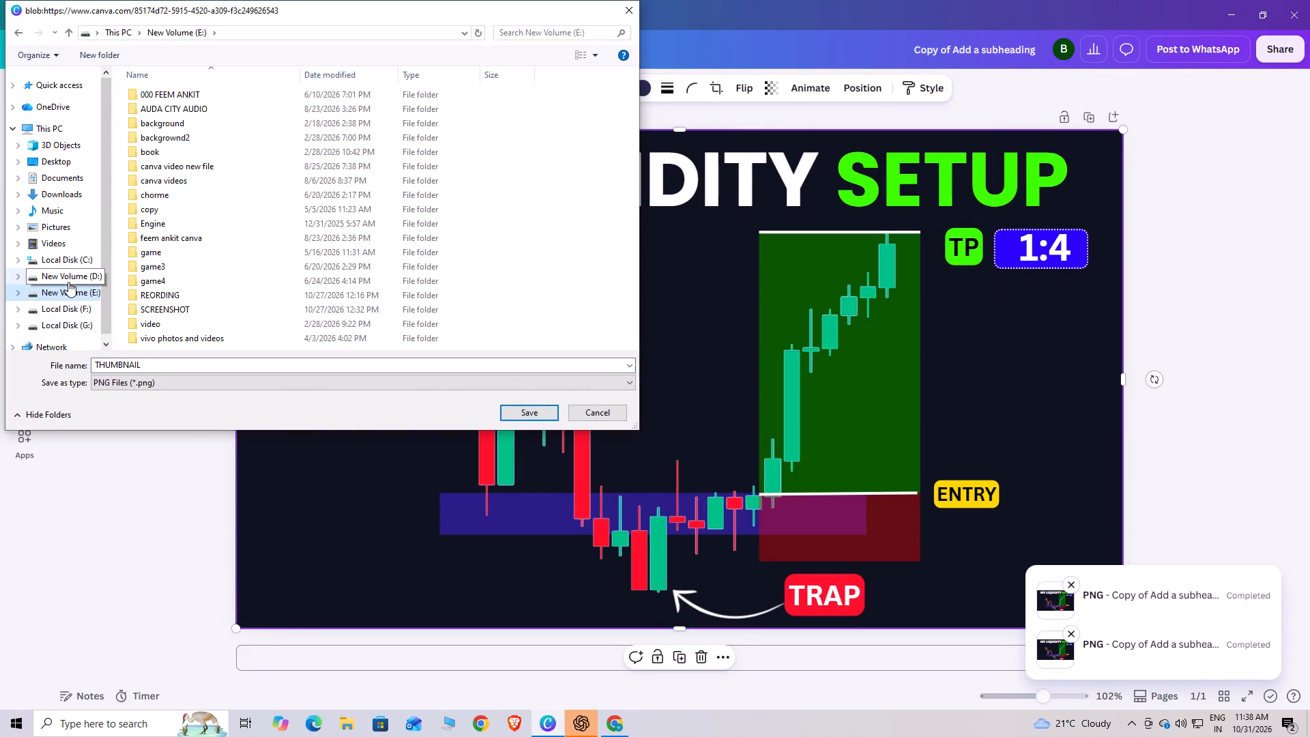
pyautogui.click(70, 267)
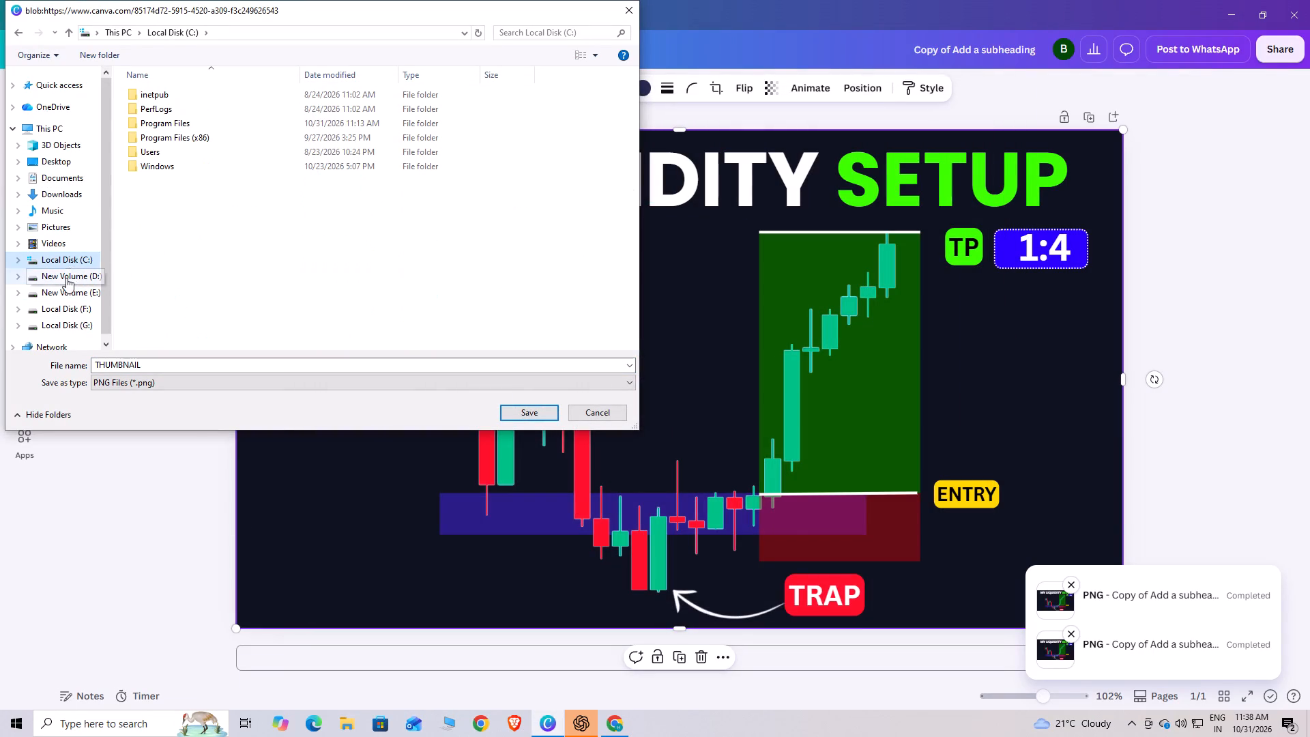
pyautogui.click(66, 278)
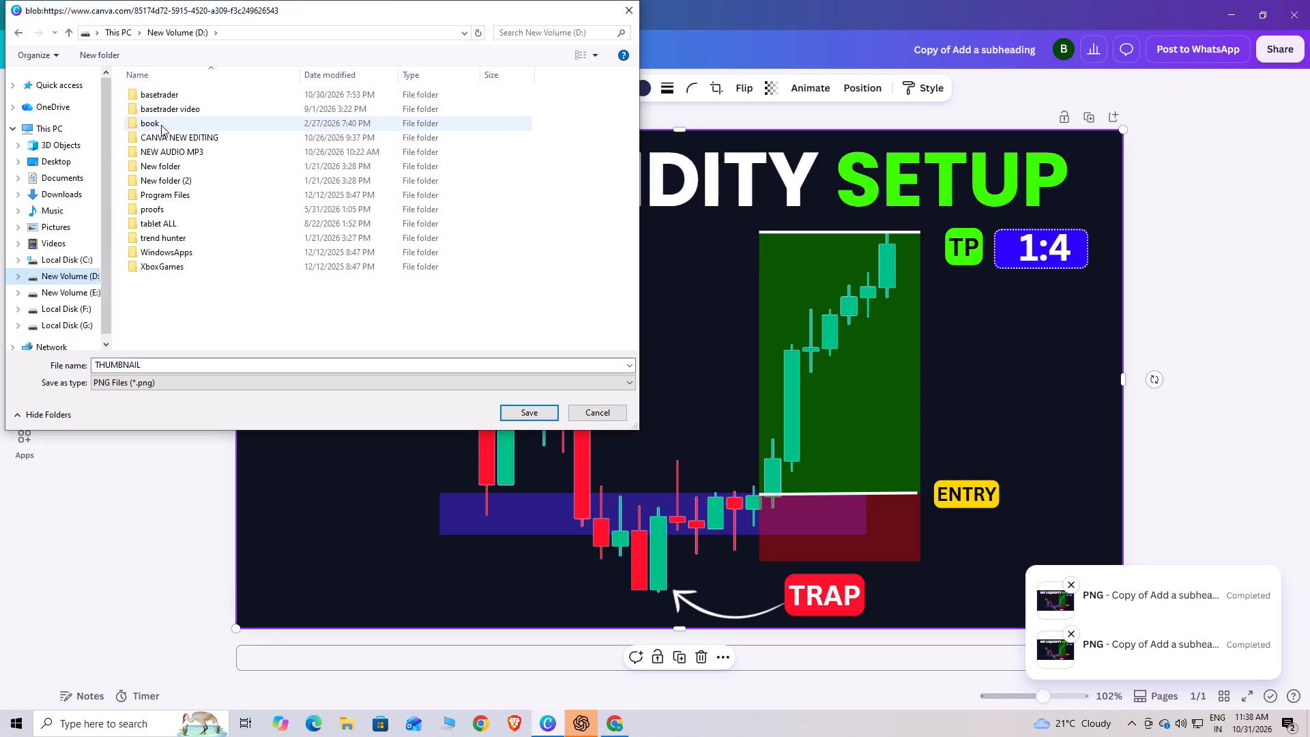
pyautogui.tripleClick(164, 134)
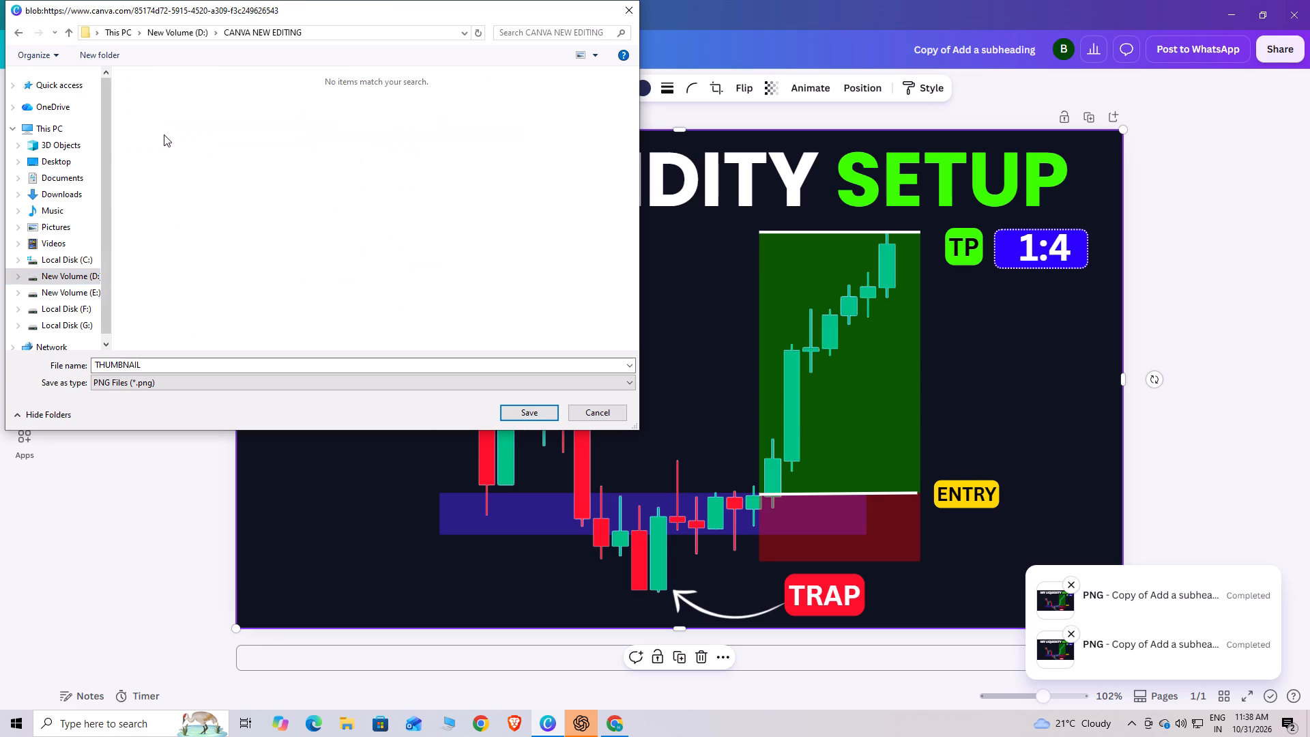
pyautogui.click(521, 408)
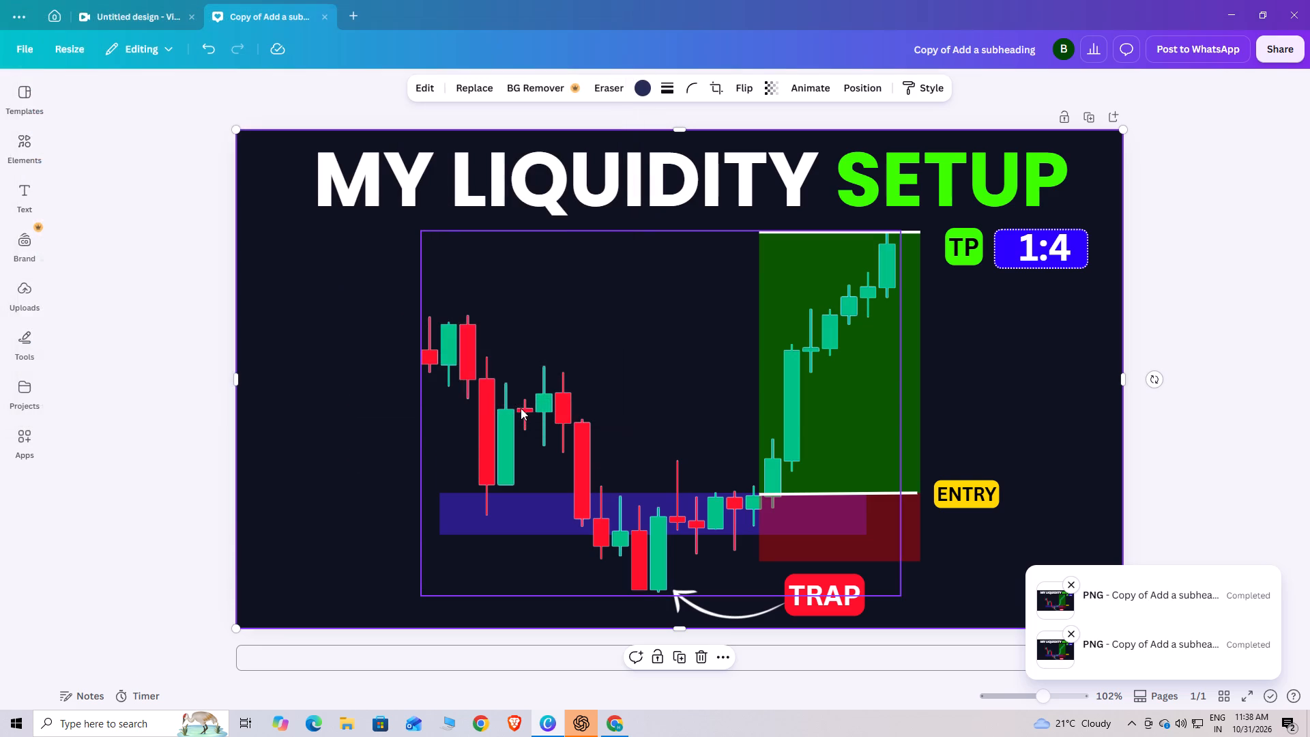